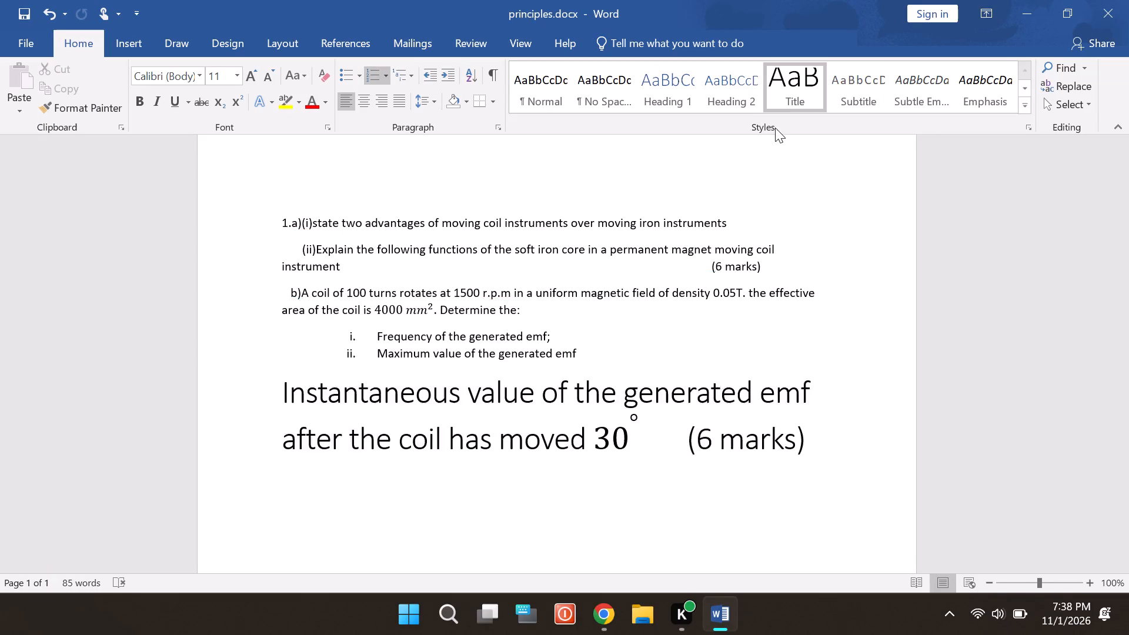
# Replace the text of question 1.a)(i) with "Define the following terms as used in magnetism;".
pyautogui.click(312, 225)
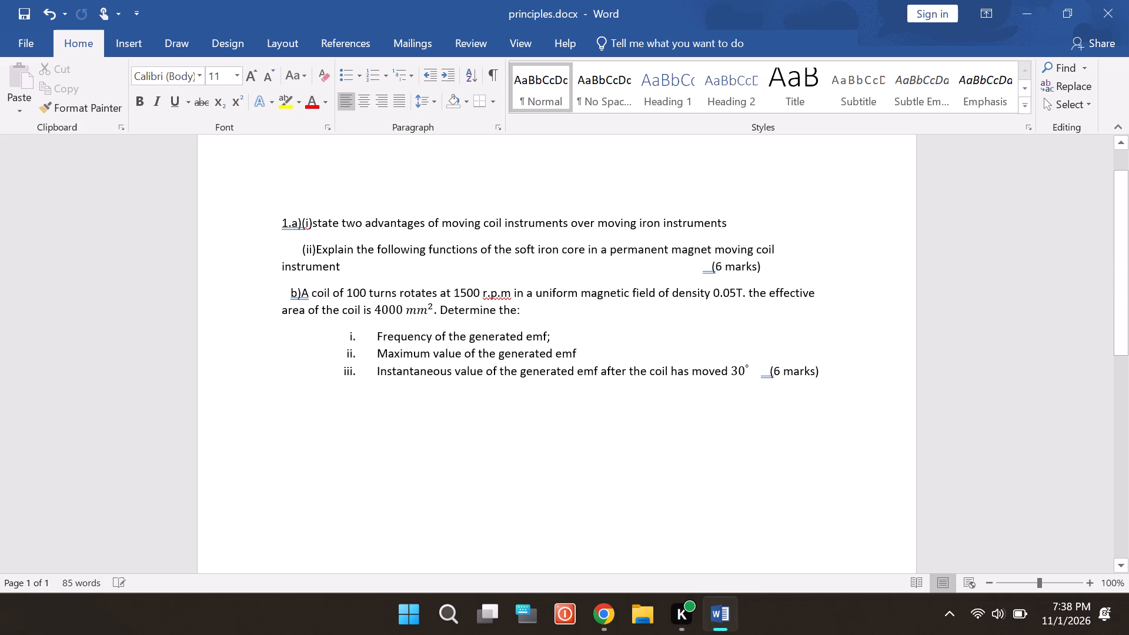
pyautogui.moveTo(312, 225); pyautogui.dragTo(702, 223)
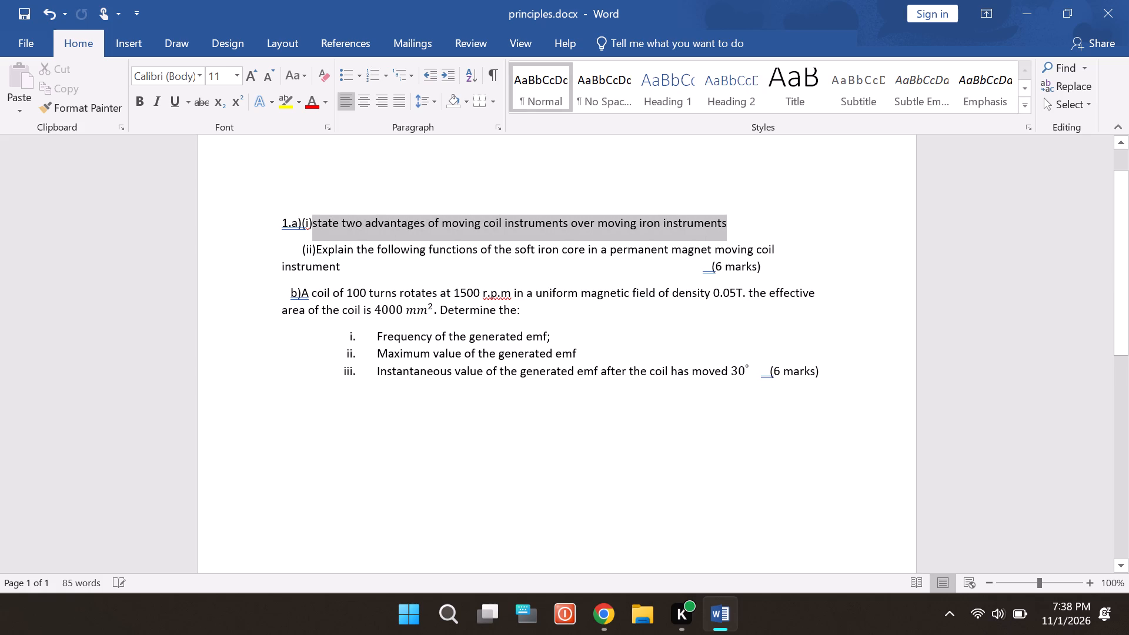
pyautogui.moveTo(702, 223); pyautogui.dragTo(706, 222)
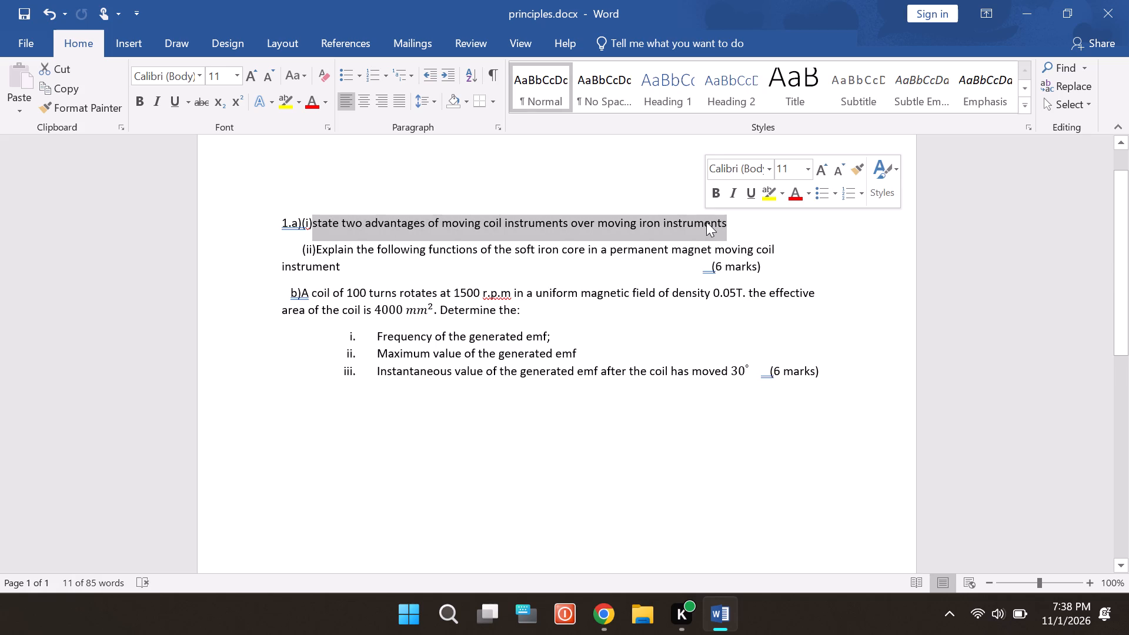
pyautogui.write('Define')
pyautogui.press('space')
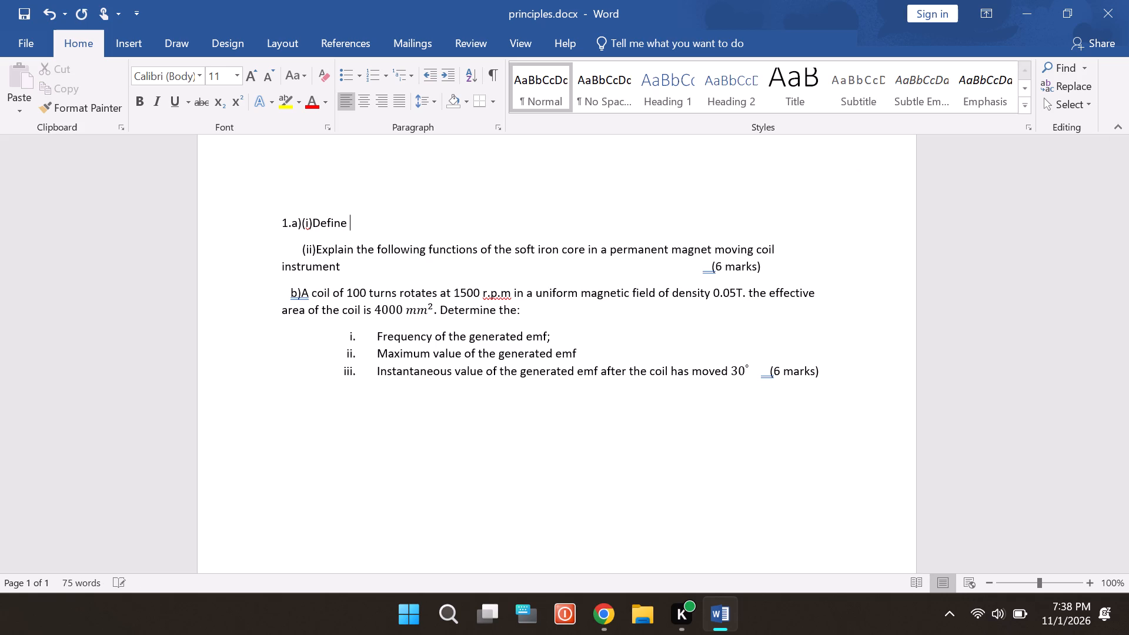
pyautogui.write('the follo')
pyautogui.write('wing')
pyautogui.press('space')
pyautogui.write('term')
pyautogui.write('s')
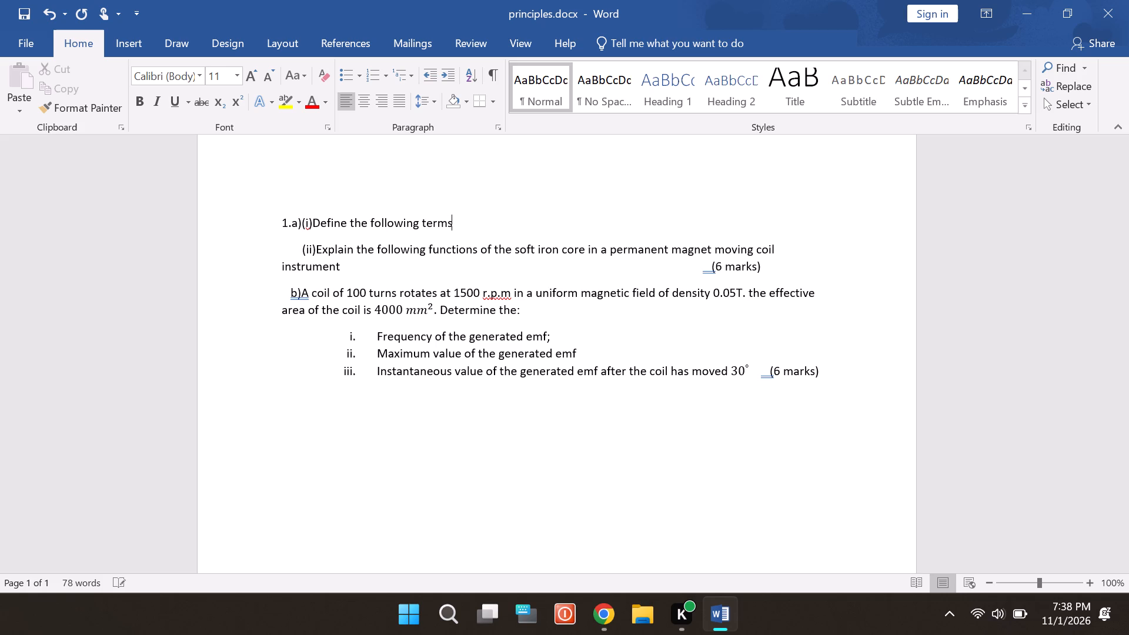
pyautogui.press('space')
pyautogui.write('as used in')
pyautogui.press('space')
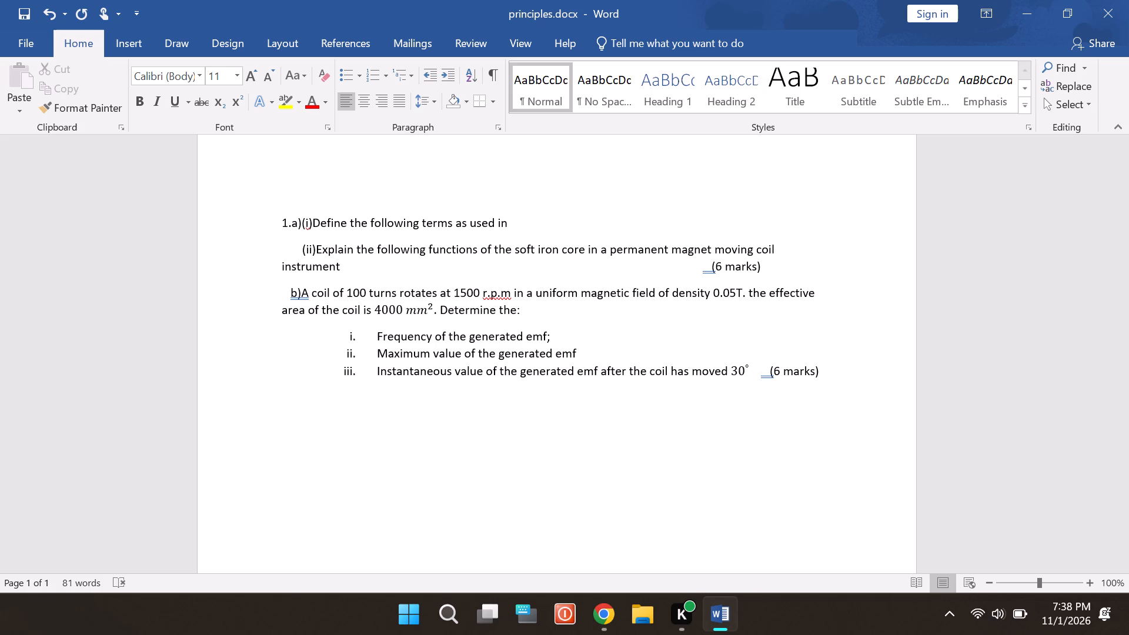
pyautogui.write('magnetism')
pyautogui.press(';')
# Below the question, add an indented lowercase Roman-numbered list with the items Reluctance and Hysteresis.
pyautogui.press('Return')
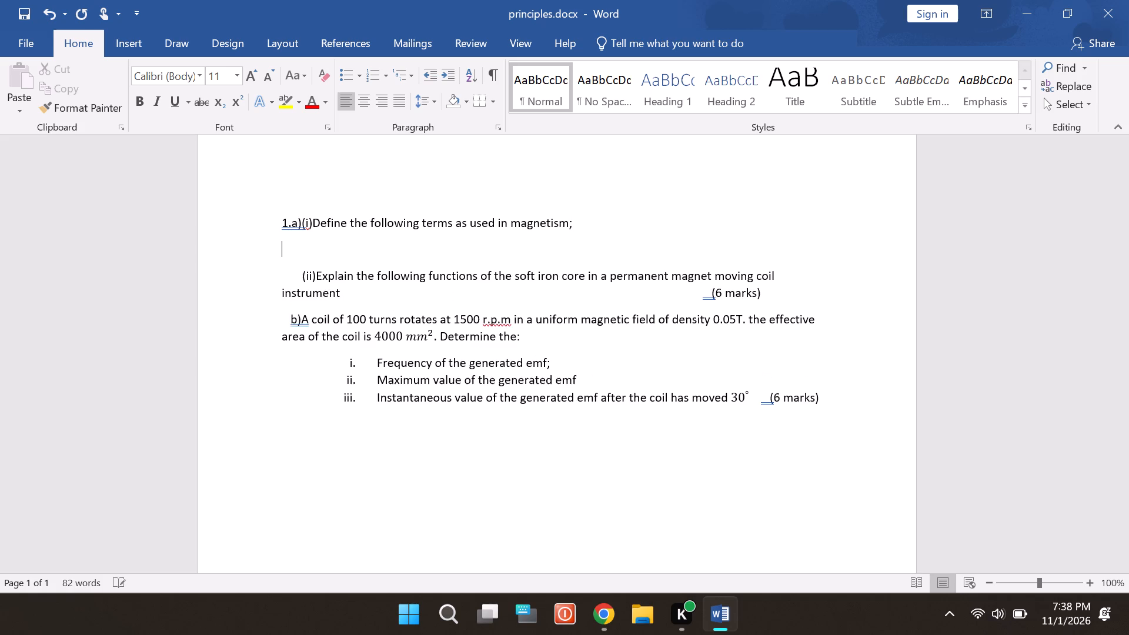
pyautogui.press('space')
pyautogui.press('space')
pyautogui.press('space')
pyautogui.press('space')
pyautogui.press('space')
pyautogui.press('space')
pyautogui.press('space')
pyautogui.press('space')
pyautogui.press('space')
pyautogui.press('space')
pyautogui.press('space')
pyautogui.press('space')
pyautogui.press('space')
pyautogui.press('space')
pyautogui.press('space')
pyautogui.press('space')
pyautogui.press('space')
pyautogui.press('space')
pyautogui.press('space')
pyautogui.press('space')
pyautogui.click(386, 79)
pyautogui.click(392, 122)
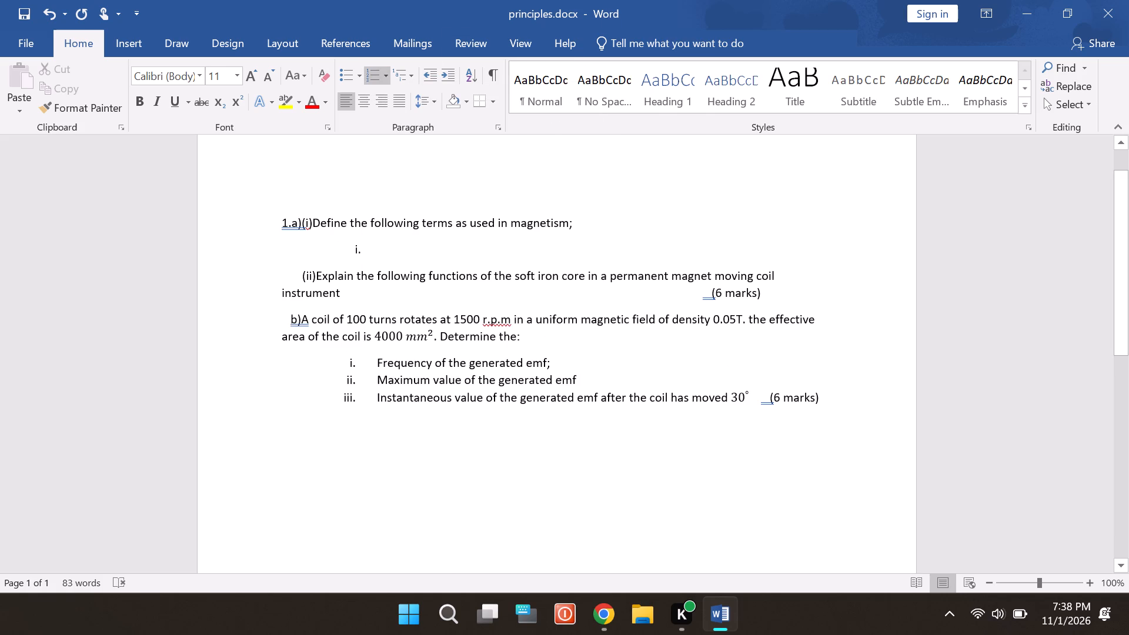
pyautogui.write('reluctance')
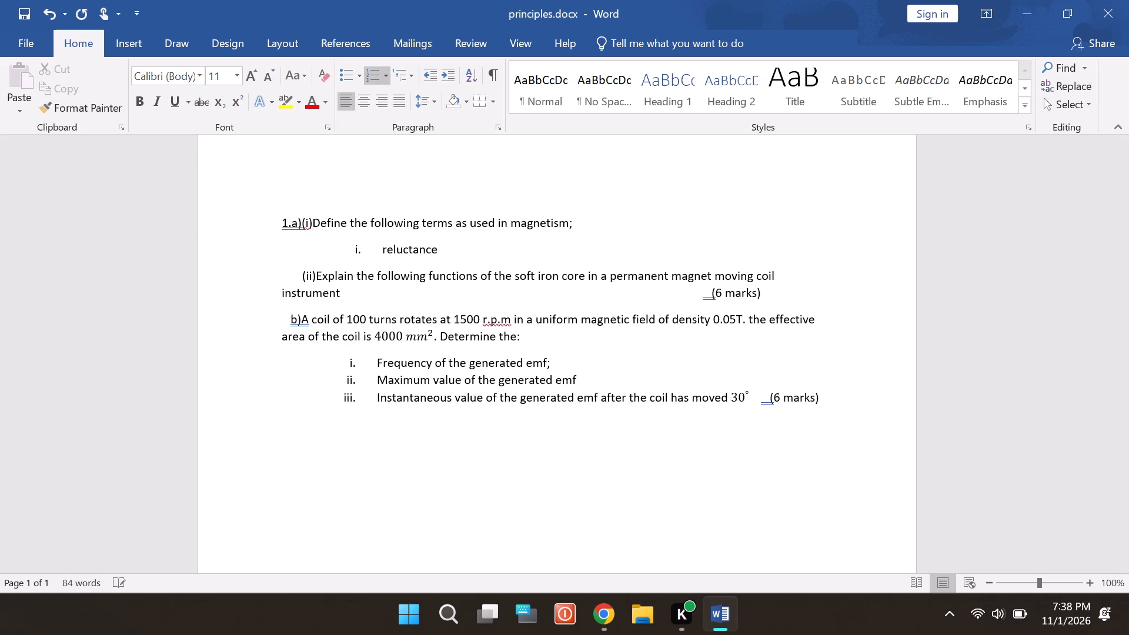
pyautogui.press('Return')
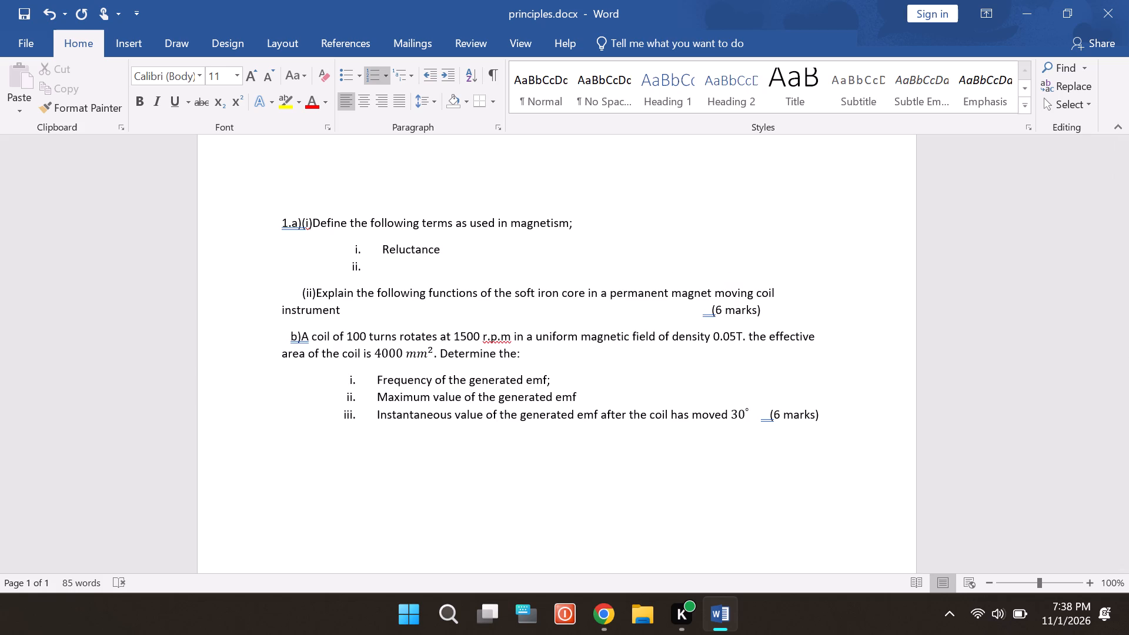
pyautogui.write('hystere')
pyautogui.write('sis')
# Add "(5 marks)" on the Hysteresis line, spaced out to align with the "(6 marks)" below.
pyautogui.press('space')
pyautogui.press('space')
pyautogui.press('space')
pyautogui.press('space')
pyautogui.press('space')
pyautogui.press('space')
pyautogui.press('space')
pyautogui.press('space')
pyautogui.press('space')
pyautogui.press('space')
pyautogui.press('space')
pyautogui.press('space')
pyautogui.press('space')
pyautogui.press('space')
pyautogui.press('space')
pyautogui.press('space')
pyautogui.press('space')
pyautogui.press('space')
pyautogui.press('space')
pyautogui.press('space')
pyautogui.hotkey('shift', '(')
pyautogui.write('5 marks')
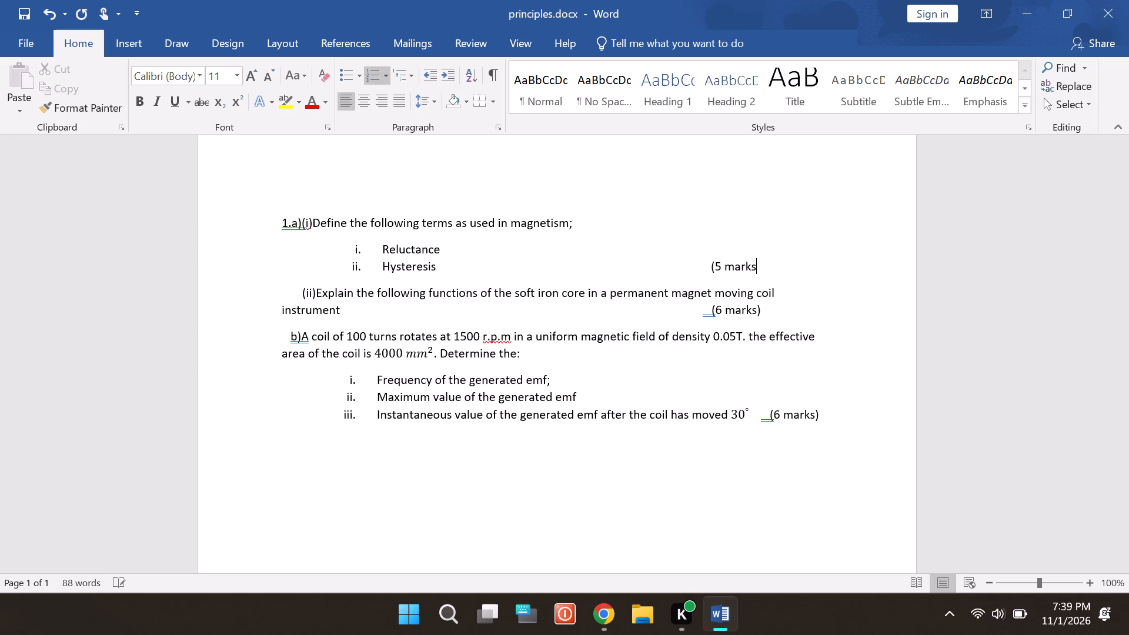
pyautogui.hotkey('shift', ')')
# End the numbered list after Hysteresis and start a slightly indented line below it labelled "b)".
pyautogui.press('Return')
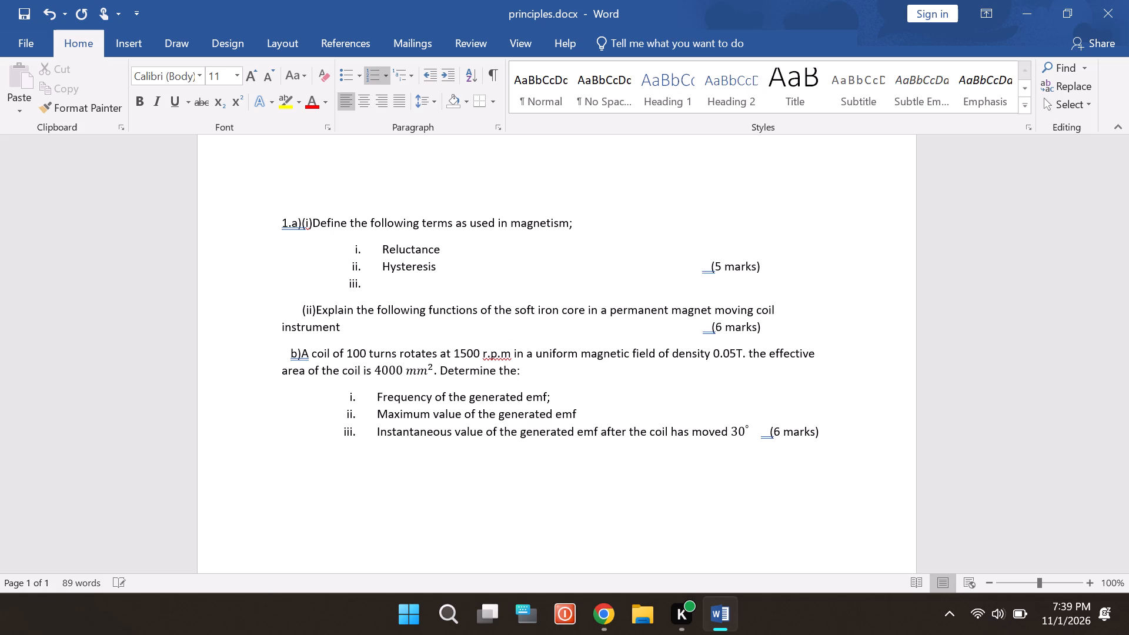
pyautogui.press('BackSpace')
pyautogui.press('BackSpace')
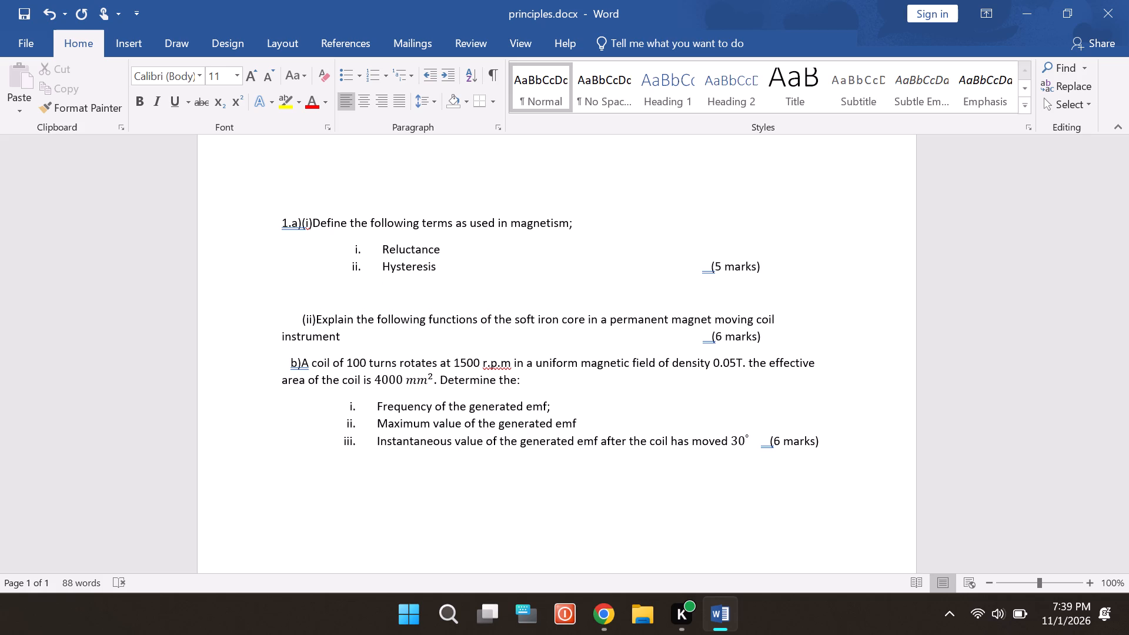
pyautogui.press('BackSpace')
pyautogui.press('space')
pyautogui.press('space')
pyautogui.press('space')
pyautogui.press('b')
pyautogui.hotkey('shift', ')')
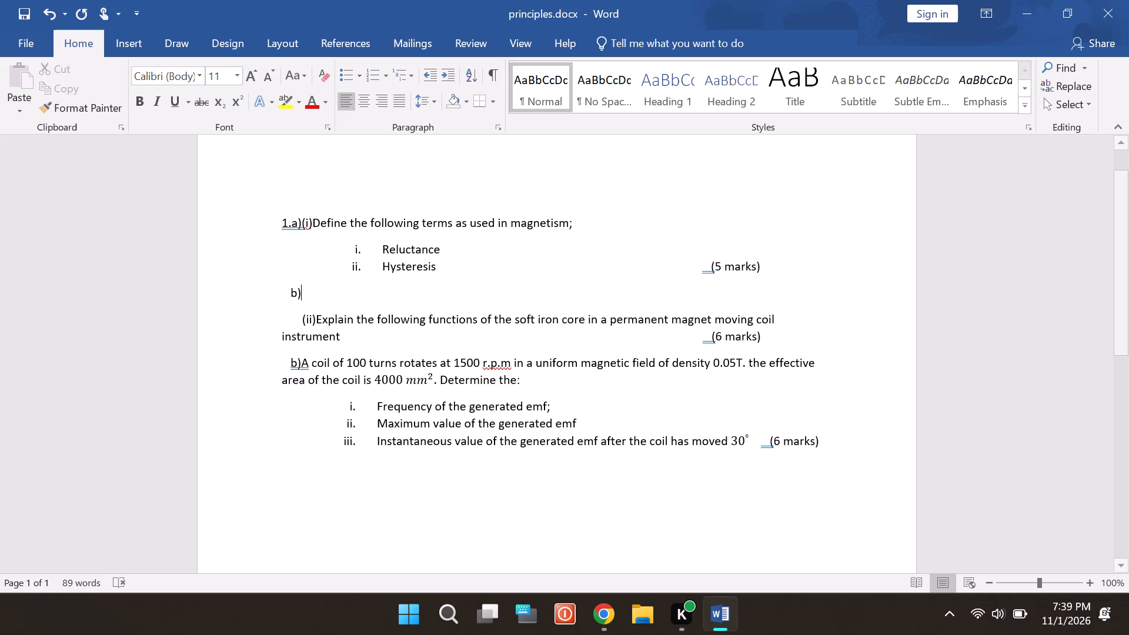
# Remove the "(i)" label from question 1.a), directly before "Define".
pyautogui.click(311, 220)
pyautogui.press('BackSpace')
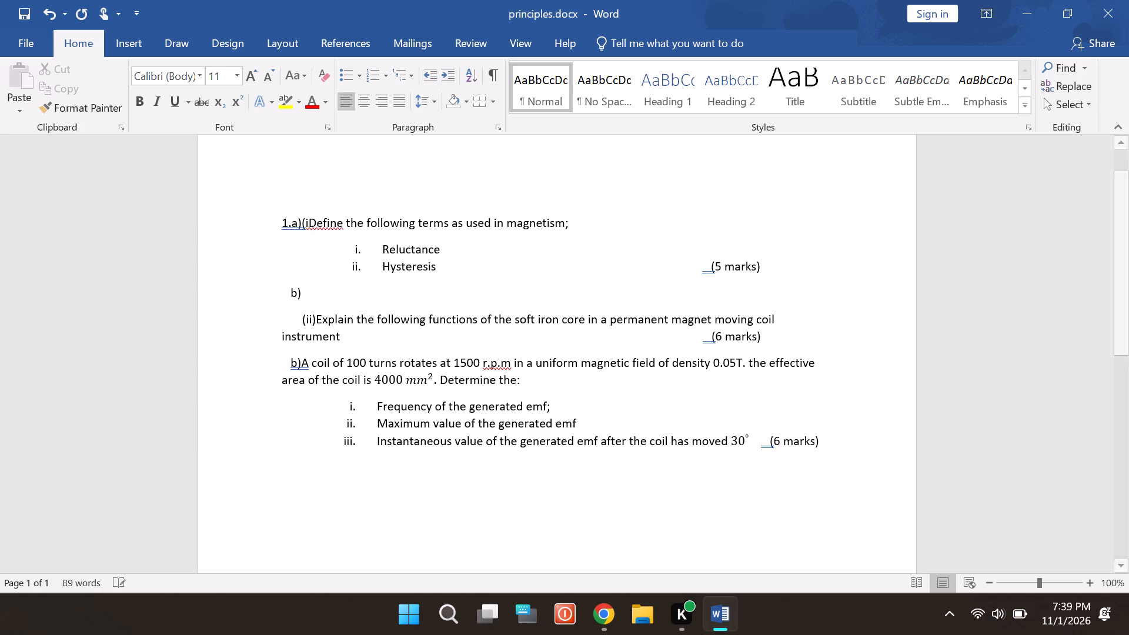
pyautogui.press('BackSpace')
pyautogui.press('BackSpace')
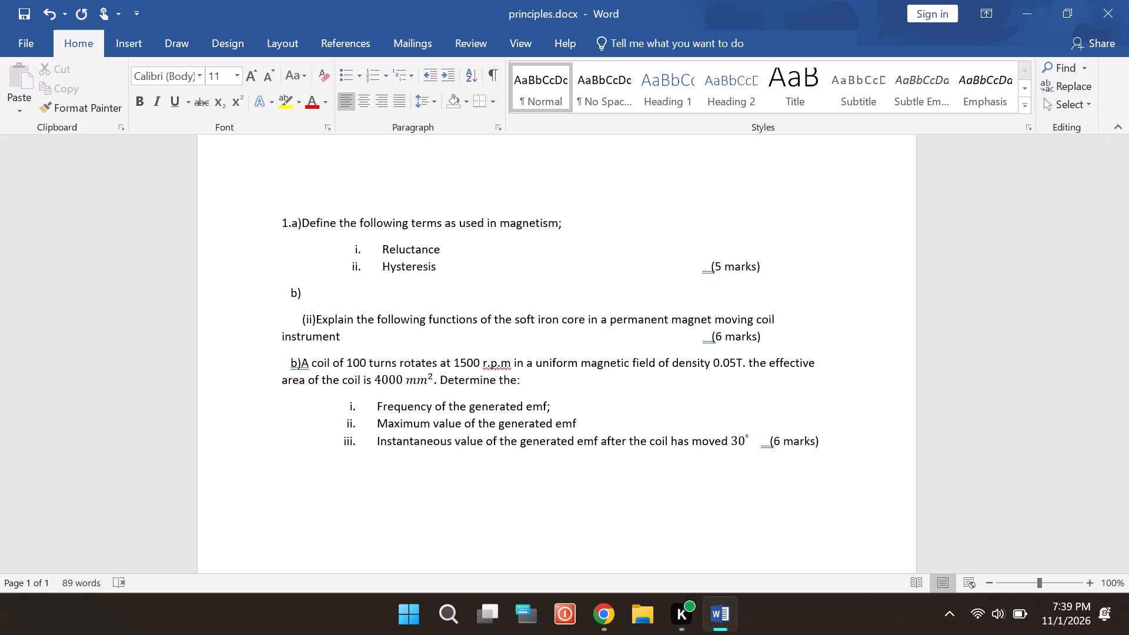
# Start question b) directly after its label with the text "An air cored toroidal coil has 3000 turns".
pyautogui.click(306, 293)
pyautogui.click(310, 293)
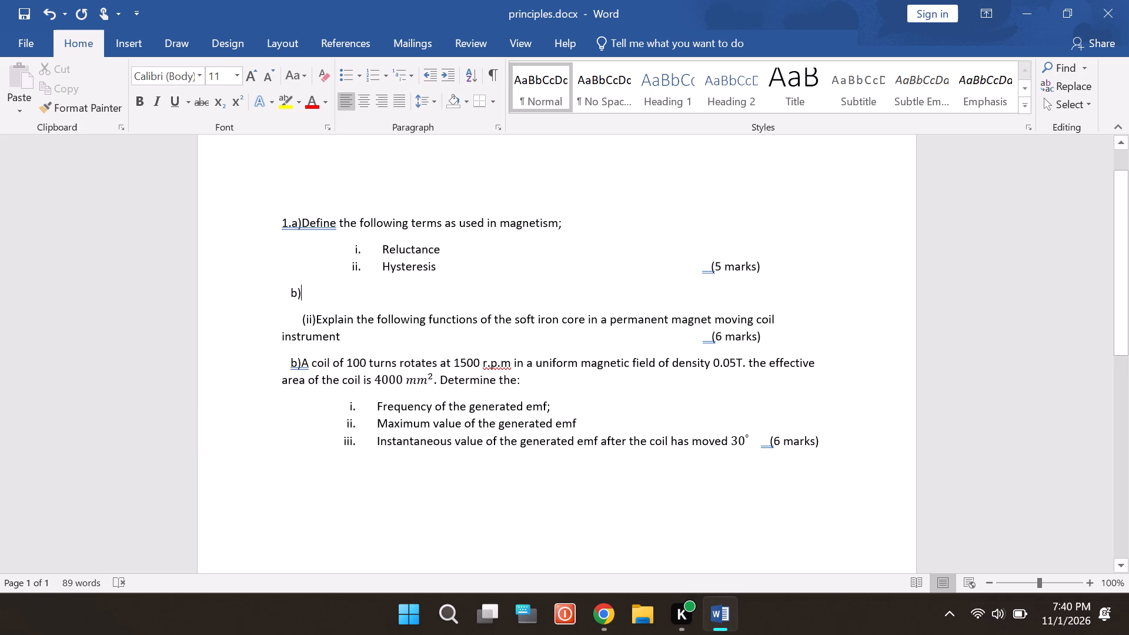
pyautogui.hotkey('shift', 'a')
pyautogui.write('n air cored')
pyautogui.press('space')
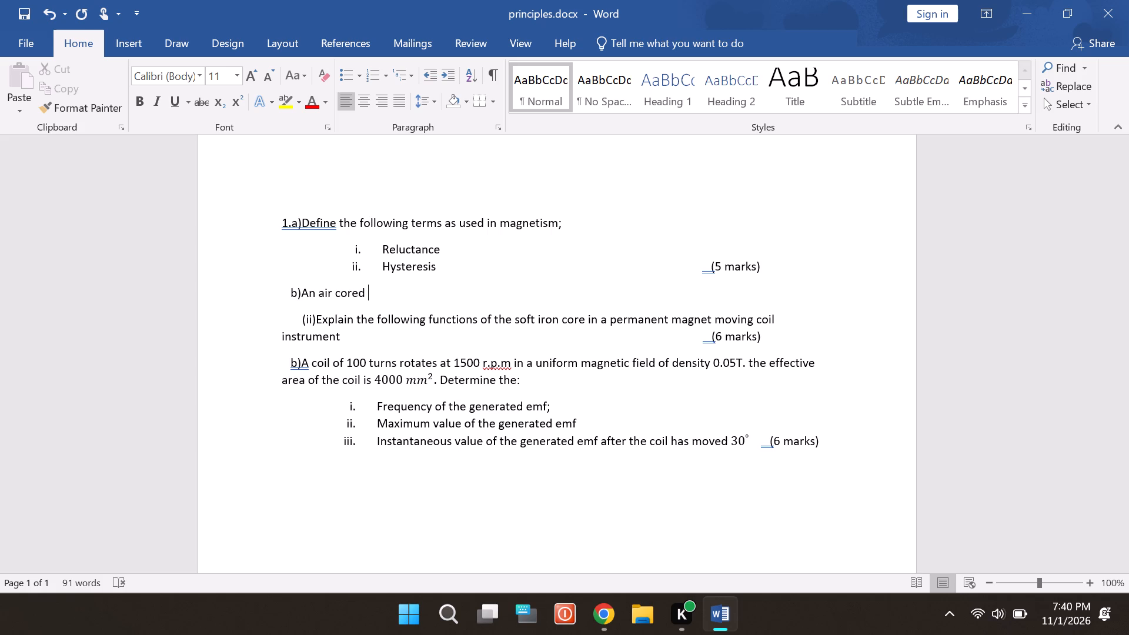
pyautogui.write('toroi')
pyautogui.write('dal')
pyautogui.press('space')
pyautogui.write('coil has')
pyautogui.press('space')
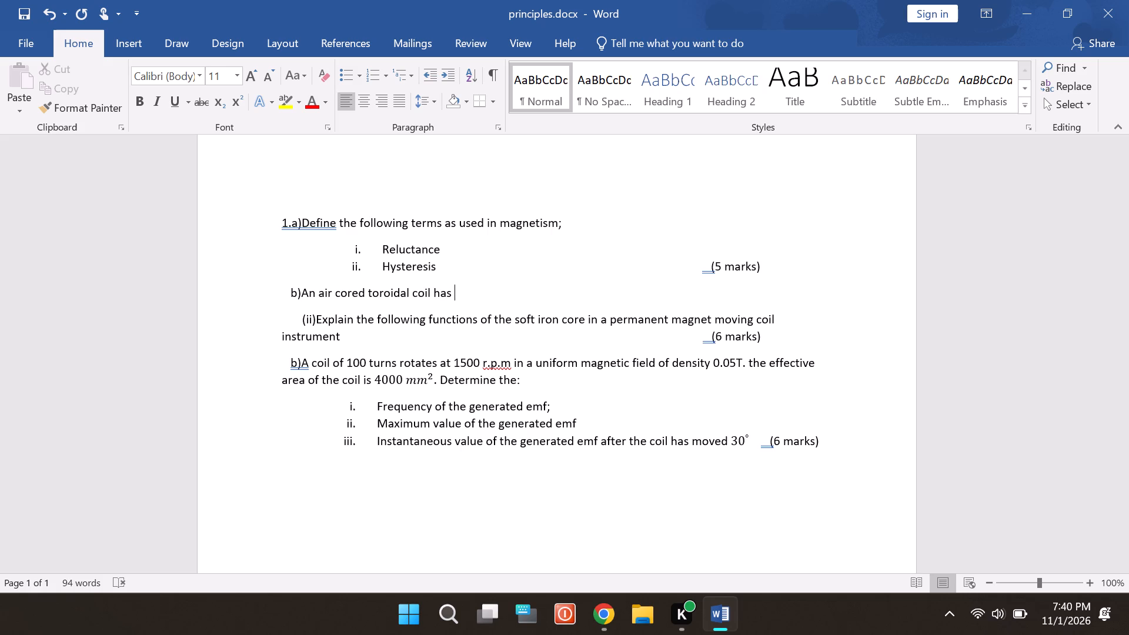
pyautogui.press('3')
pyautogui.write('000 turns')
# Continue question b) with "and carries a current of 0.1A." after "3000 turns".
pyautogui.press('space')
pyautogui.write('and carries a curee')
pyautogui.press('BackSpace')
pyautogui.press('BackSpace')
pyautogui.press('e')
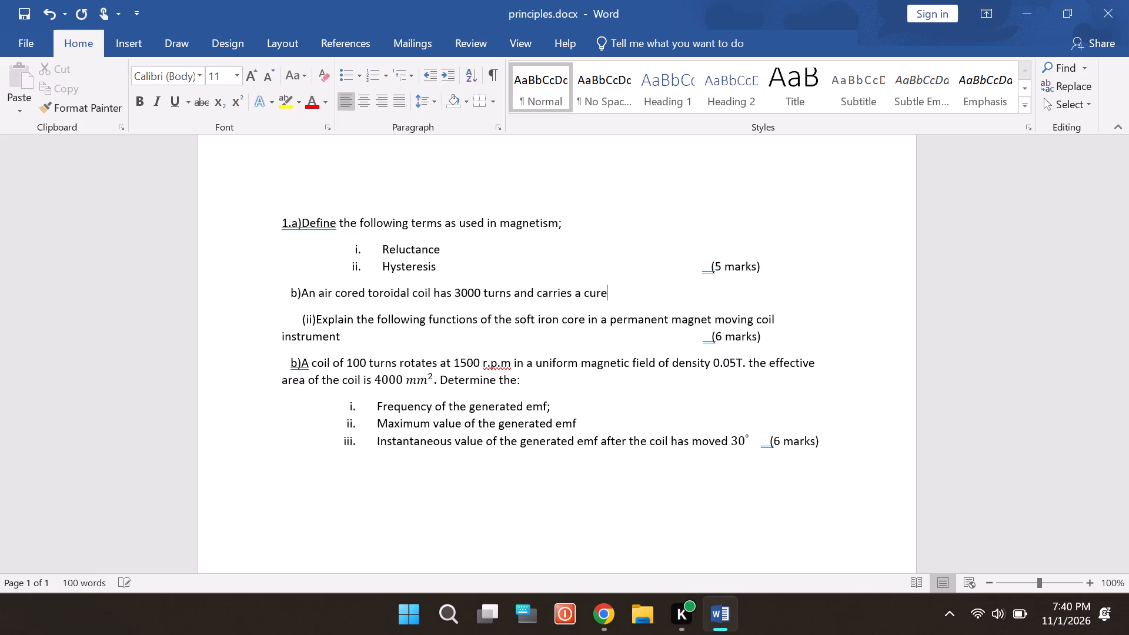
pyautogui.press('BackSpace')
pyautogui.write('re')
pyautogui.write('nt')
pyautogui.press('space')
pyautogui.write('of 0')
pyautogui.press('.')
pyautogui.press('1')
pyautogui.hotkey('shift', 'a')
pyautogui.press('.')
# Continue question b) with "the length of the magnetic circuit is 30 cm" after the current value.
pyautogui.press('space')
pyautogui.write('th')
pyautogui.write('e length')
pyautogui.press('space')
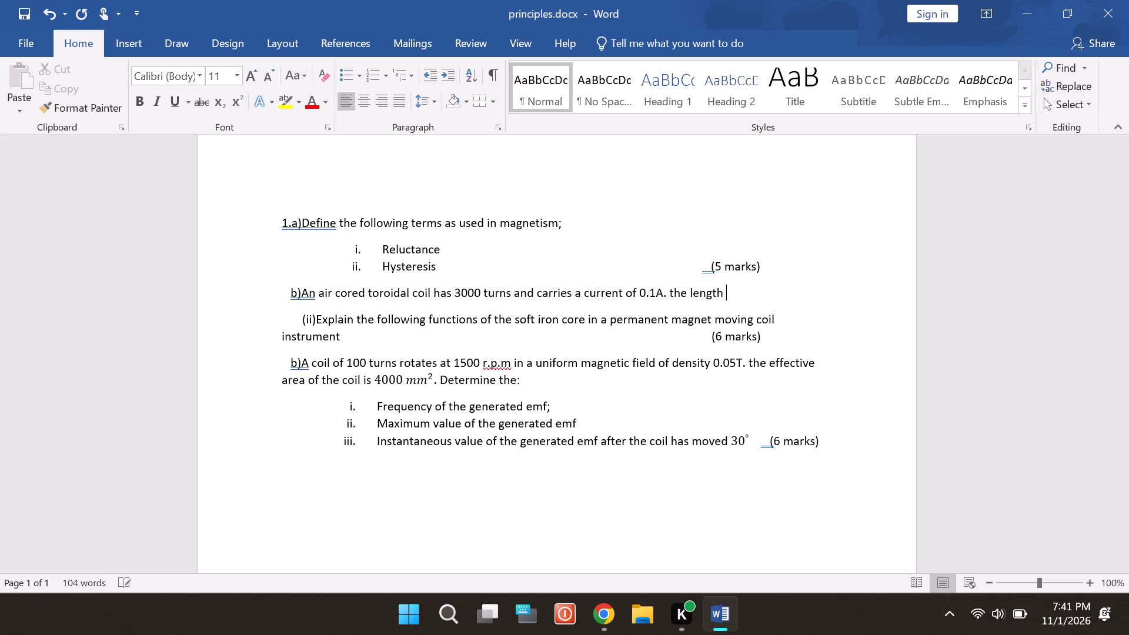
pyautogui.press('o')
pyautogui.write('f')
pyautogui.press('space')
pyautogui.write('the mag')
pyautogui.write('net')
pyautogui.press('space')
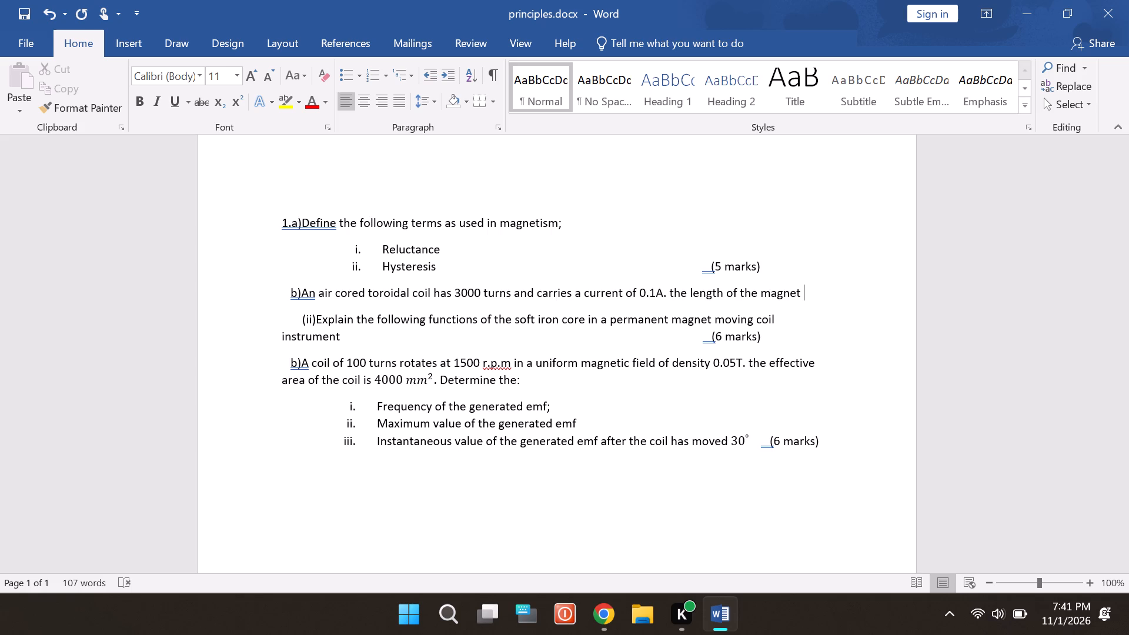
pyautogui.press('BackSpace')
pyautogui.press('i')
pyautogui.write('c')
pyautogui.press('space')
pyautogui.write('cirv')
pyautogui.press('BackSpace')
pyautogui.write('cuit')
pyautogui.press('space')
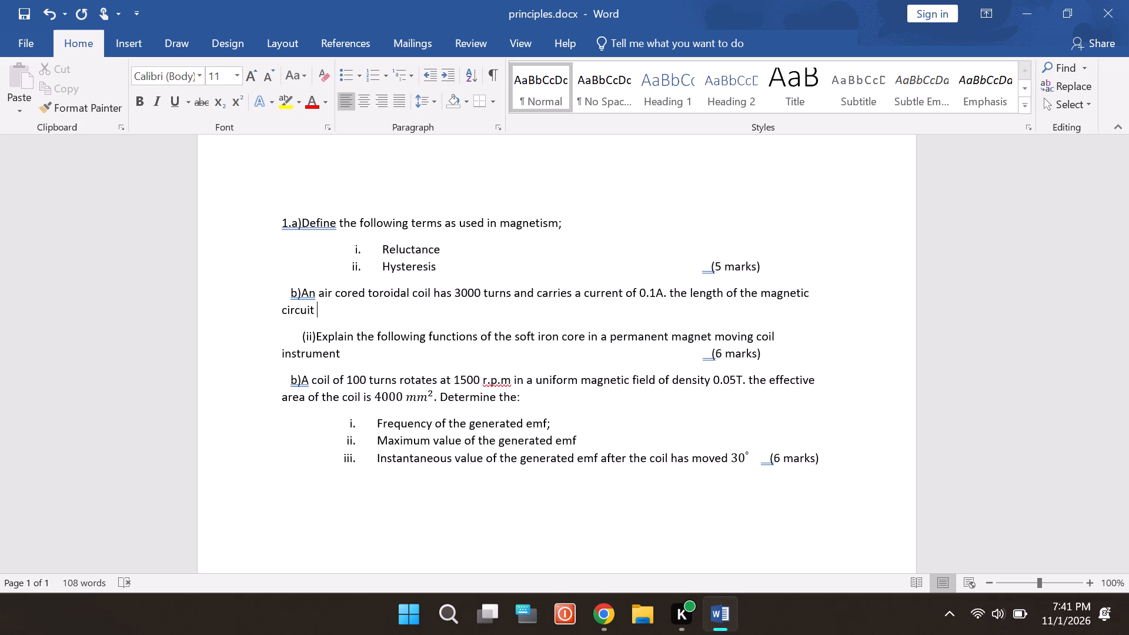
pyautogui.write('is 30')
pyautogui.press('space')
pyautogui.write('cm')
# Extend the sentence in question b) with "and the cross sectional area of the coil is" after "30 cm".
pyautogui.press('space')
pyautogui.write('and t')
pyautogui.write('he cross sectional area')
pyautogui.press('space')
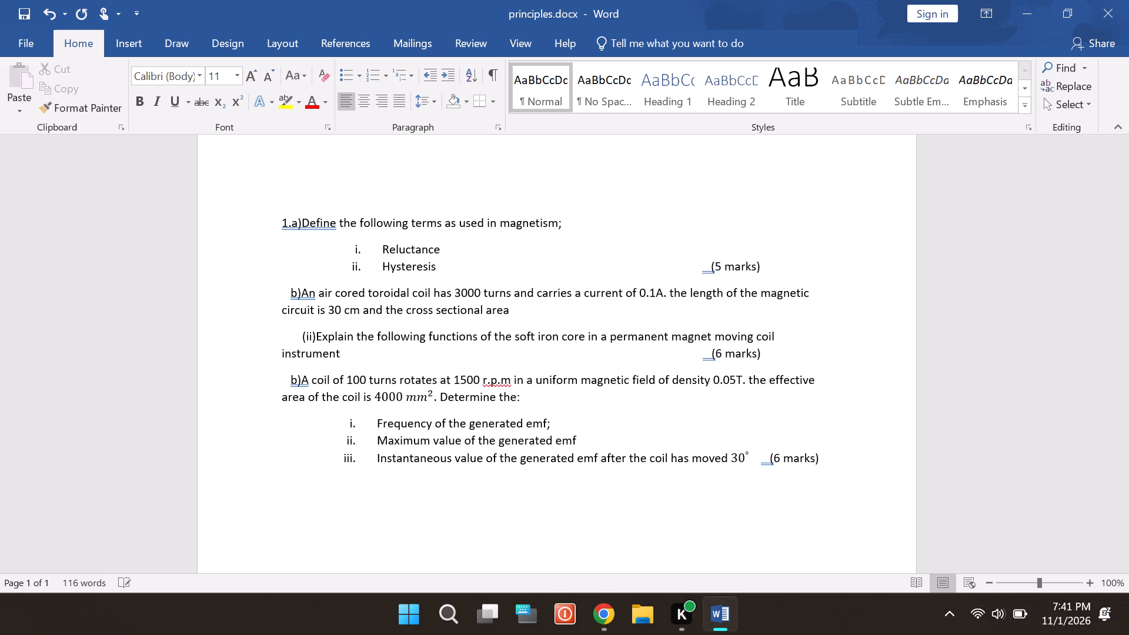
pyautogui.write('of the coil')
pyautogui.press('space')
pyautogui.write('is')
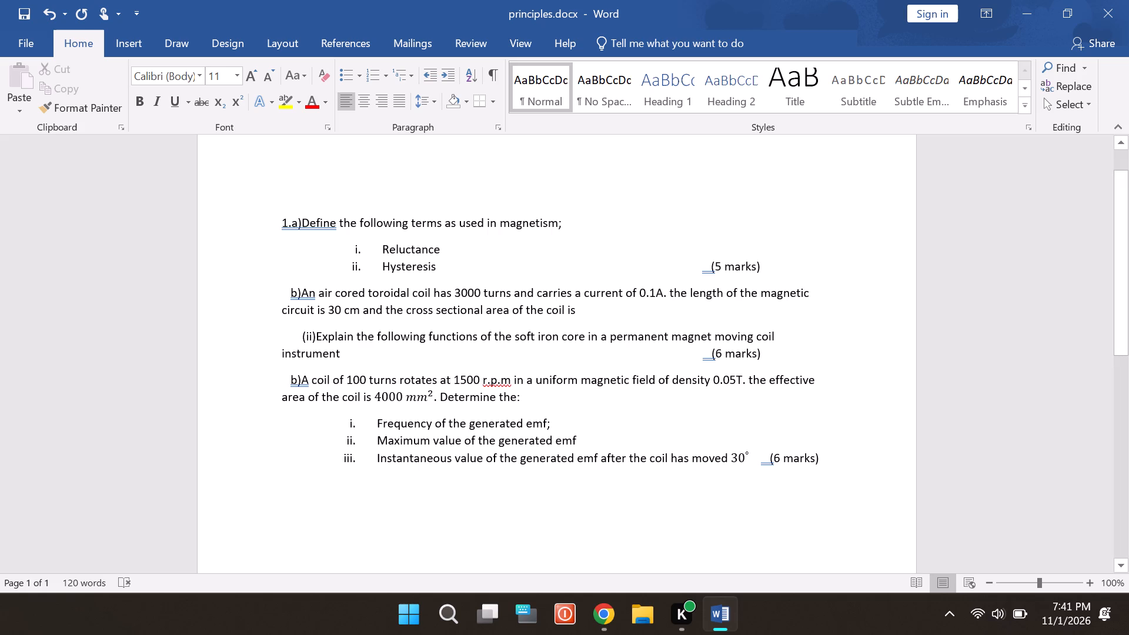
pyautogui.press('space')
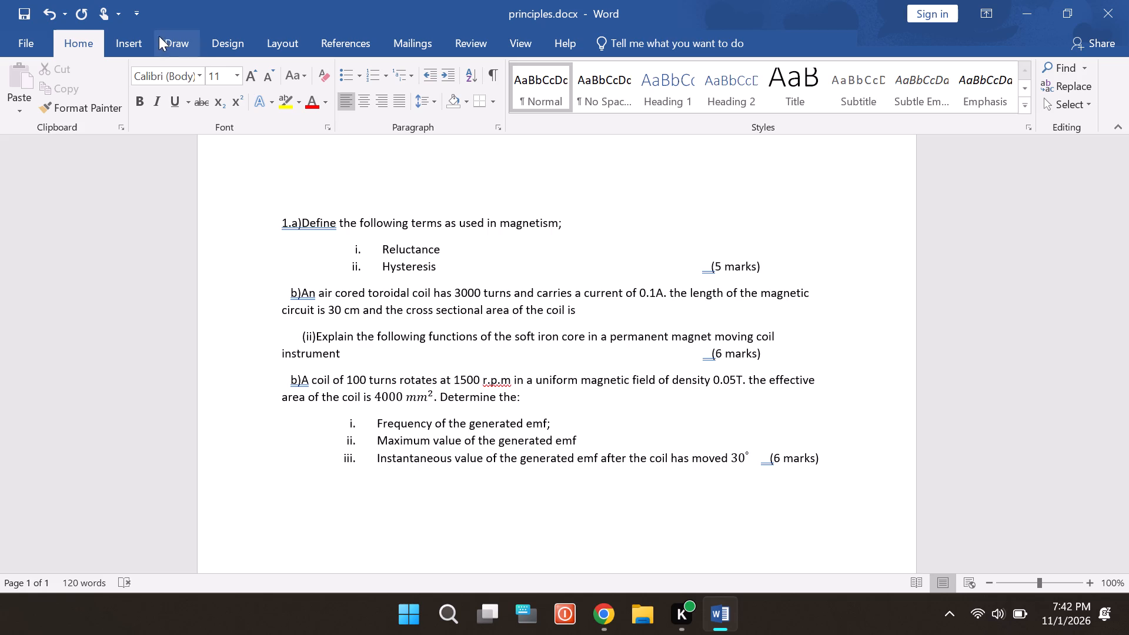
# Insert an inline equation reading 4 cm² with a superscript 2 after "the cross sectional area of the coil is" in question b).
pyautogui.click(125, 38)
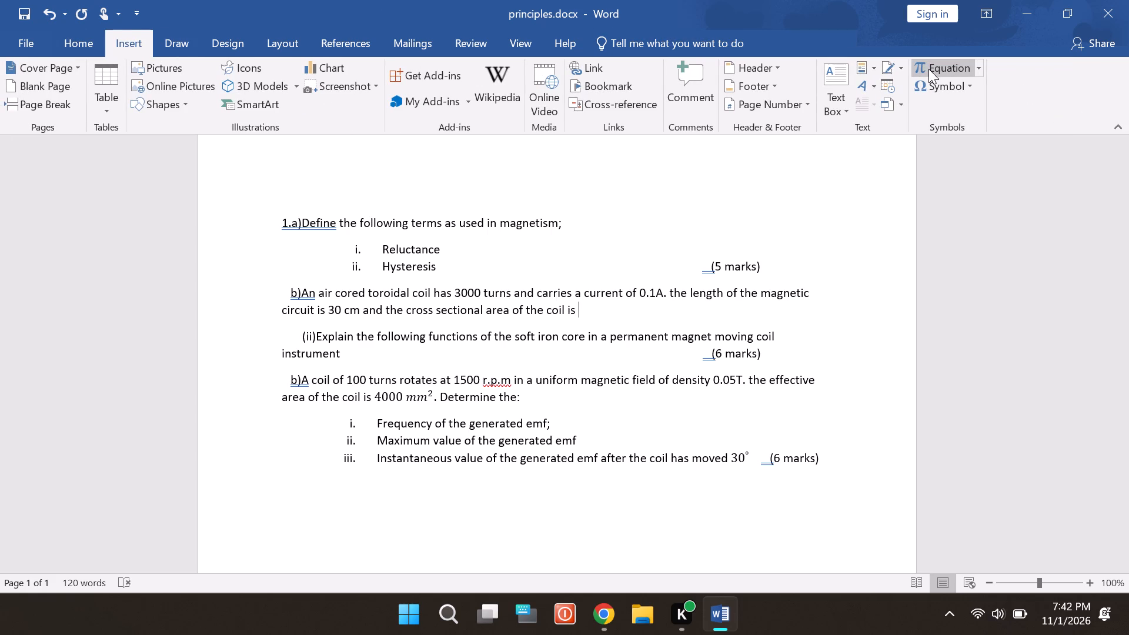
pyautogui.click(928, 69)
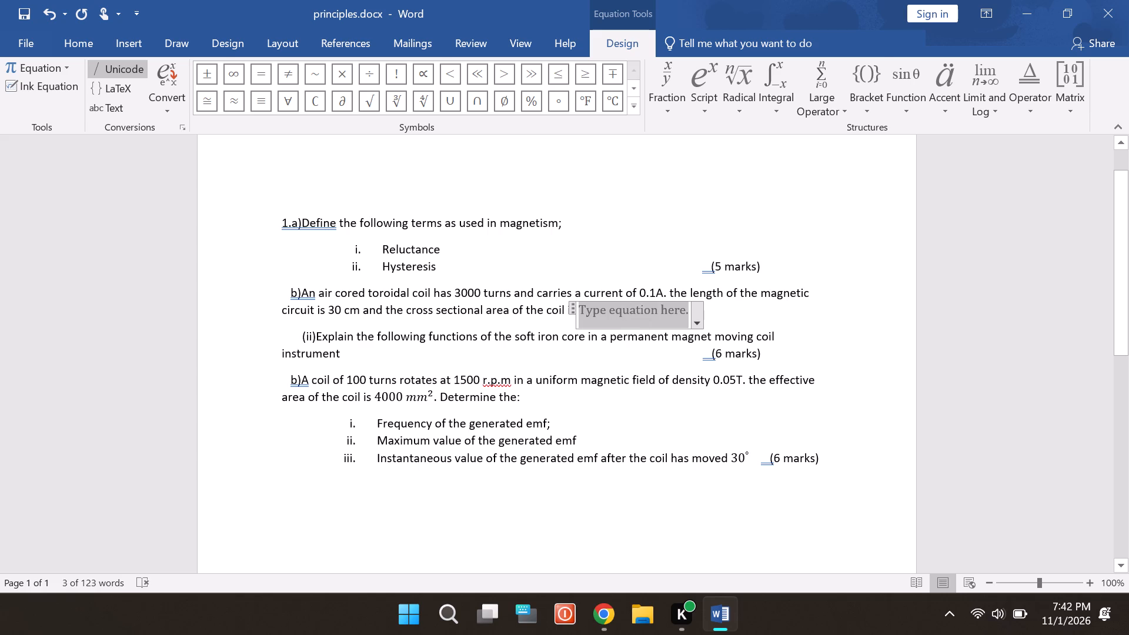
pyautogui.click(700, 109)
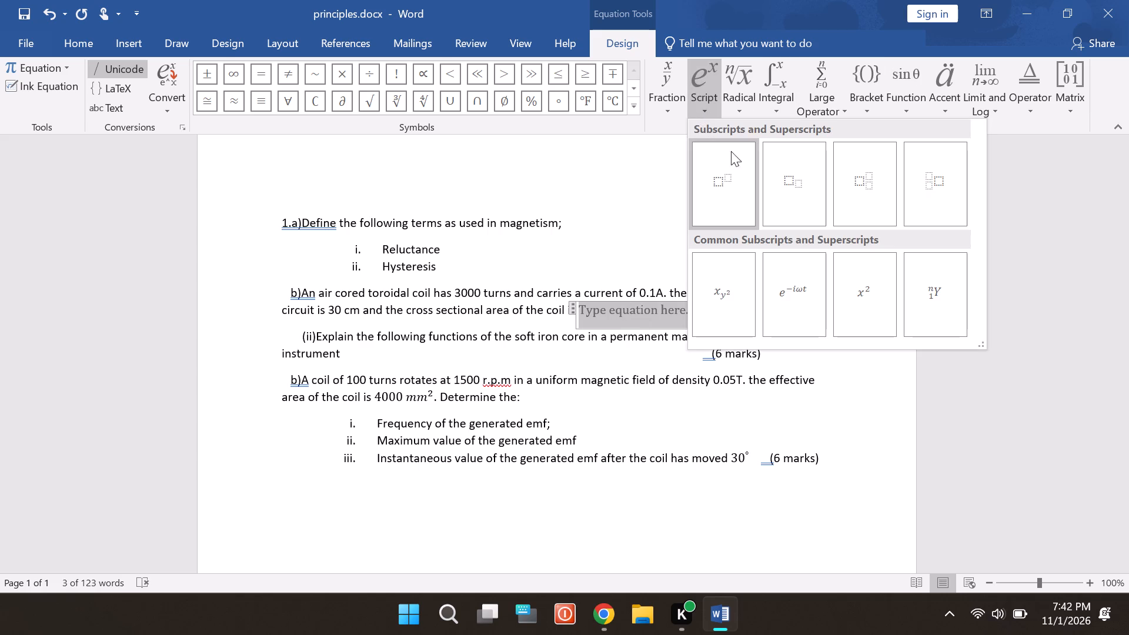
pyautogui.click(717, 188)
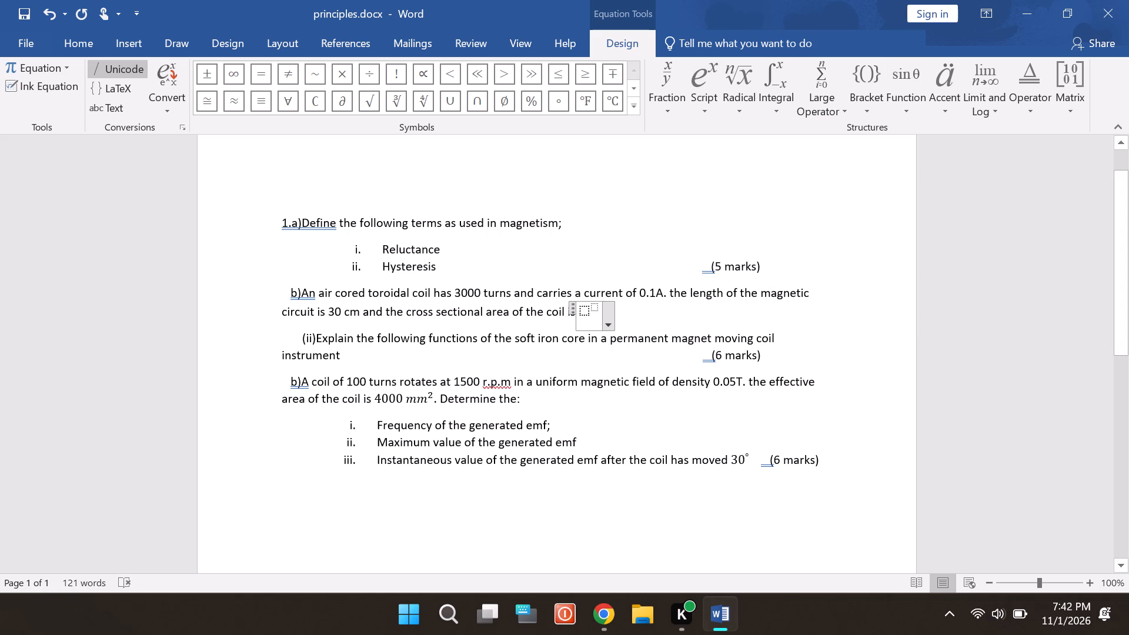
pyautogui.click(596, 306)
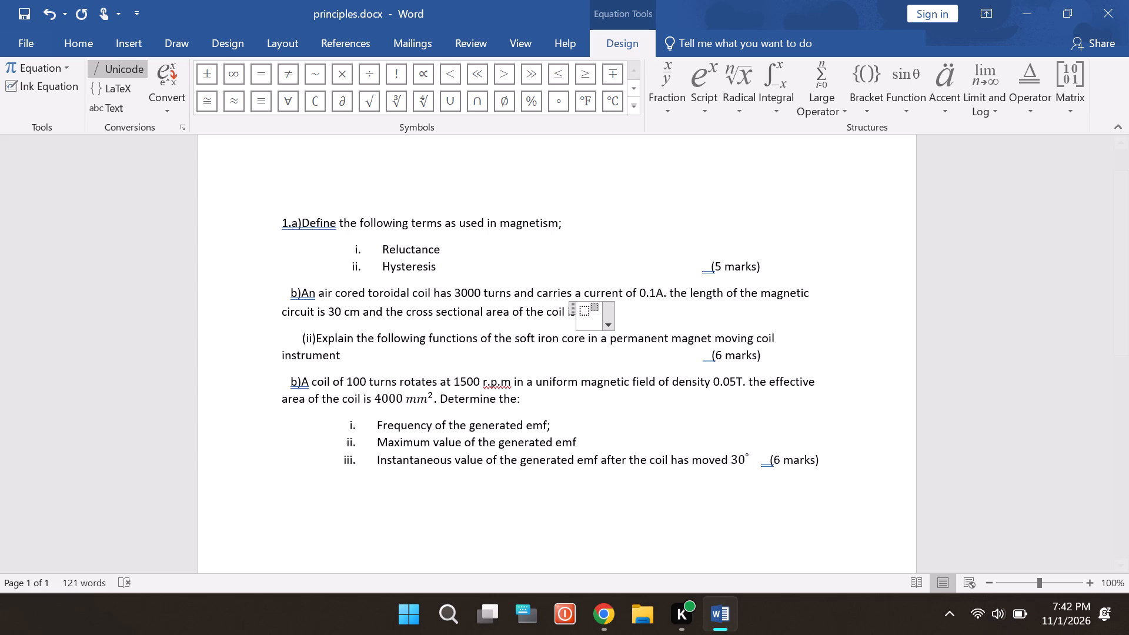
pyautogui.press('2')
pyautogui.click(582, 308)
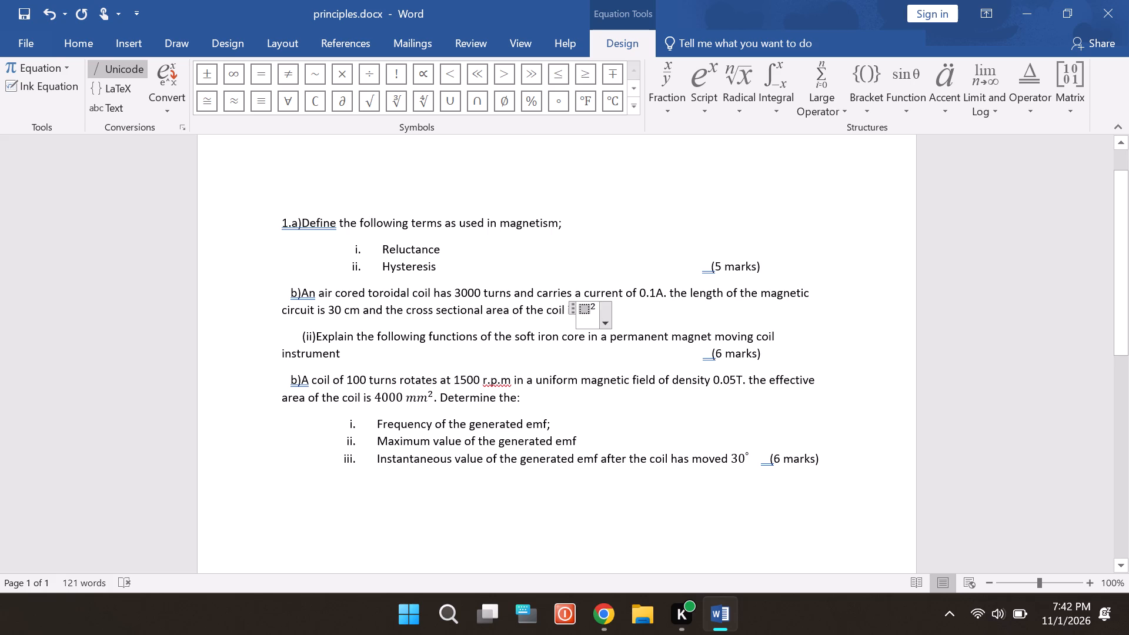
pyautogui.press('4')
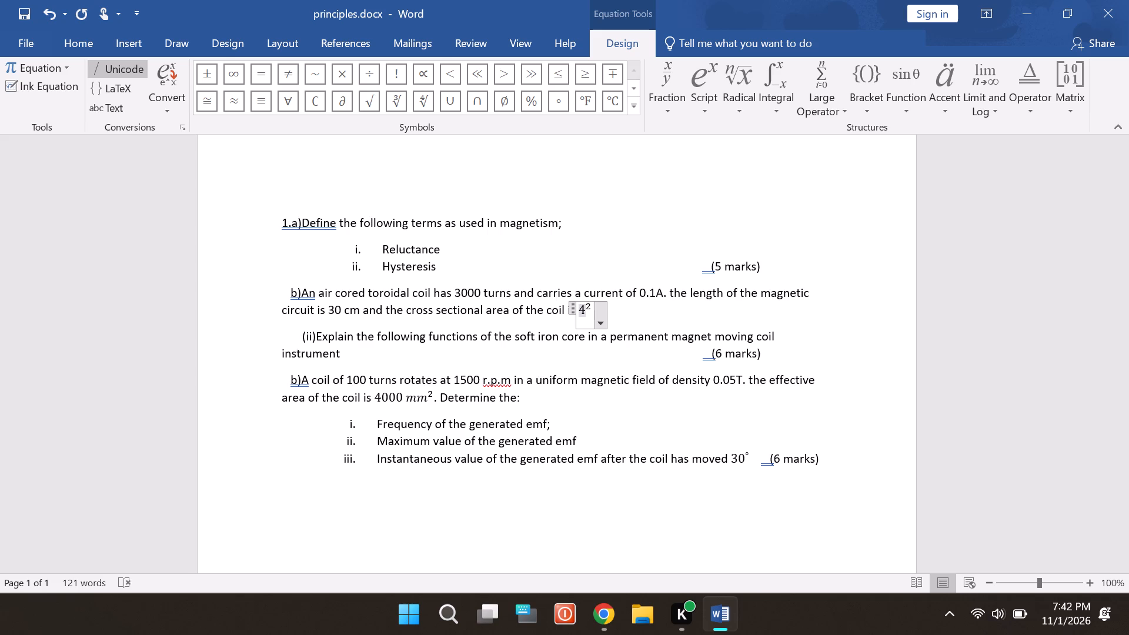
pyautogui.press('space')
pyautogui.write('cm')
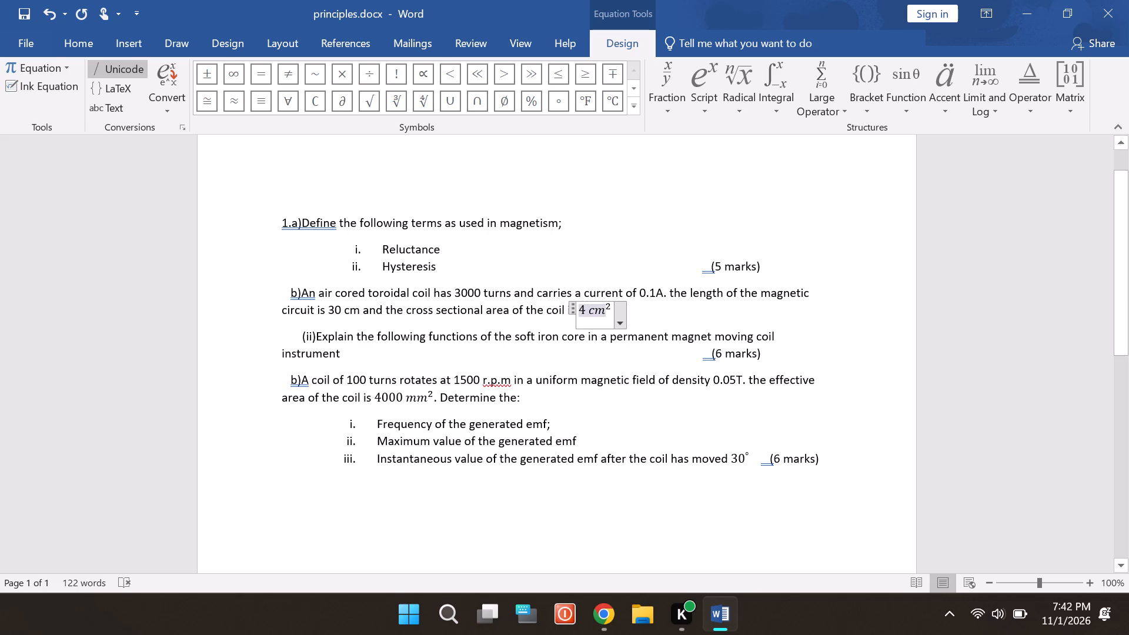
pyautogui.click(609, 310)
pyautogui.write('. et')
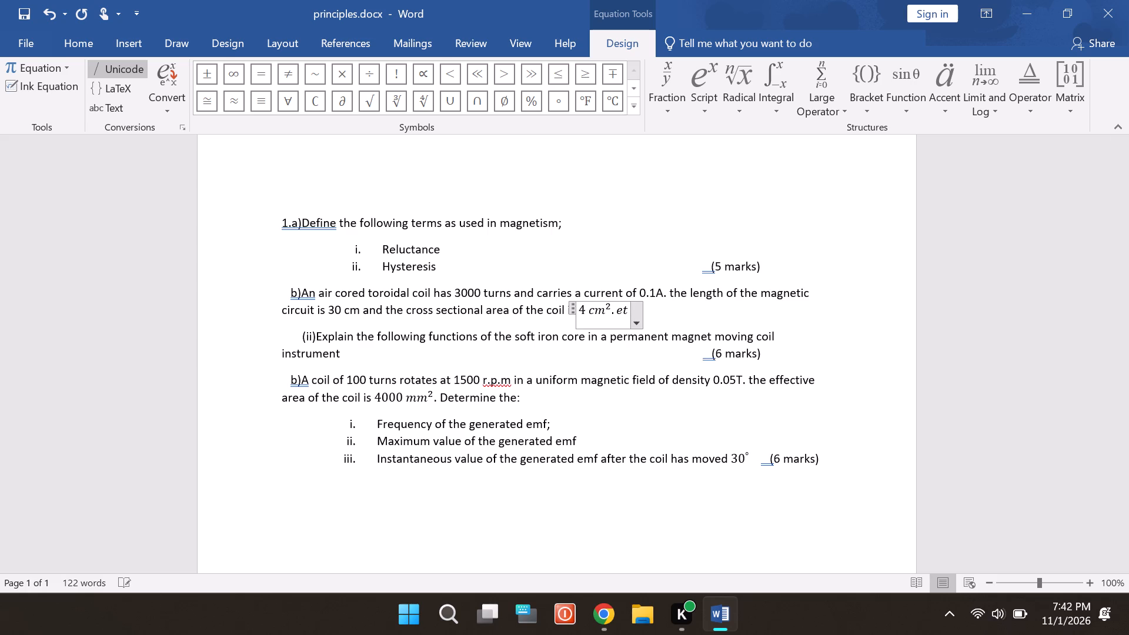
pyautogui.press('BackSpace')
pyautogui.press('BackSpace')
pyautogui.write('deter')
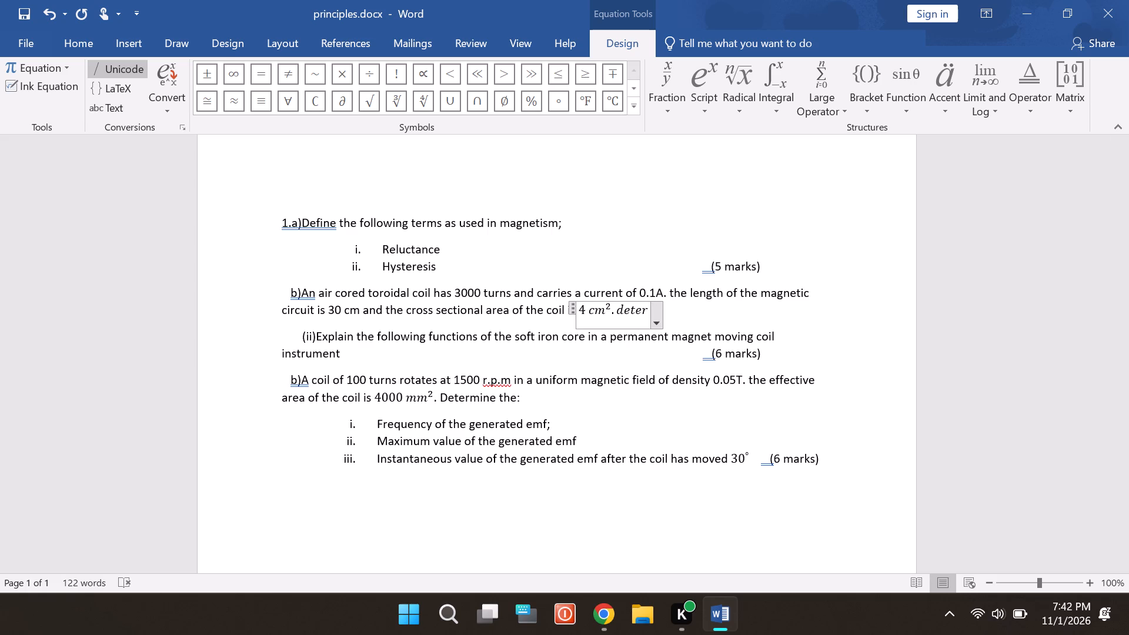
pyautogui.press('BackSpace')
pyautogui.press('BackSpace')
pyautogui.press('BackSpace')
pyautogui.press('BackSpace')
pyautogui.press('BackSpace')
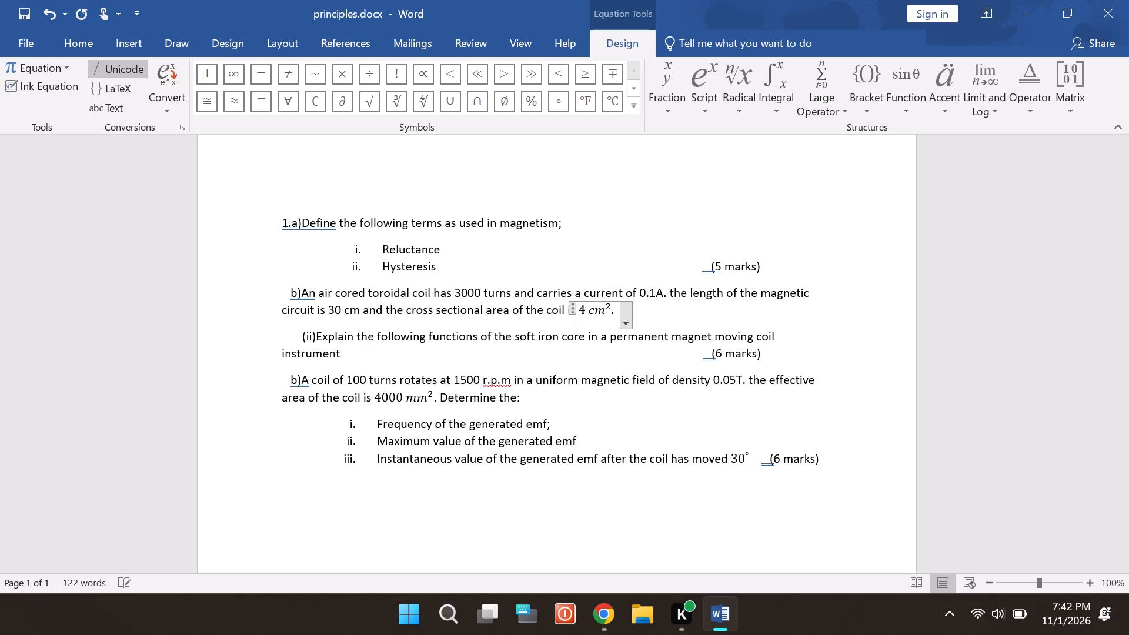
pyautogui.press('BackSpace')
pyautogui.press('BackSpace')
# Continue question b) in normal text outside the equation with ". Determine the;" after 4 cm².
pyautogui.click(634, 306)
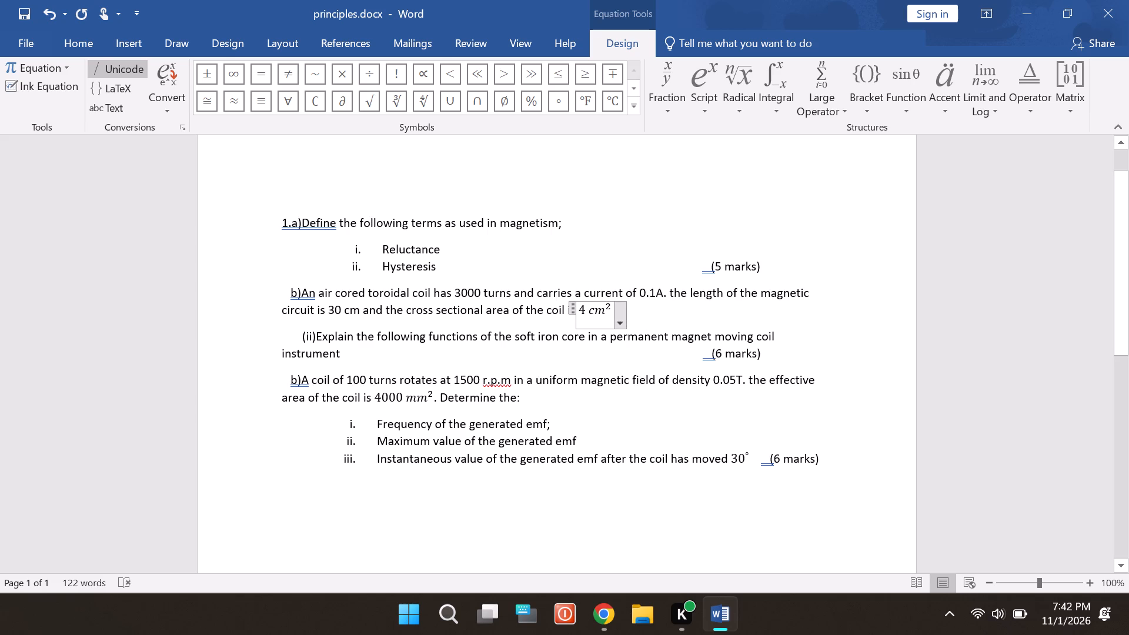
pyautogui.write('. determine')
pyautogui.press('space')
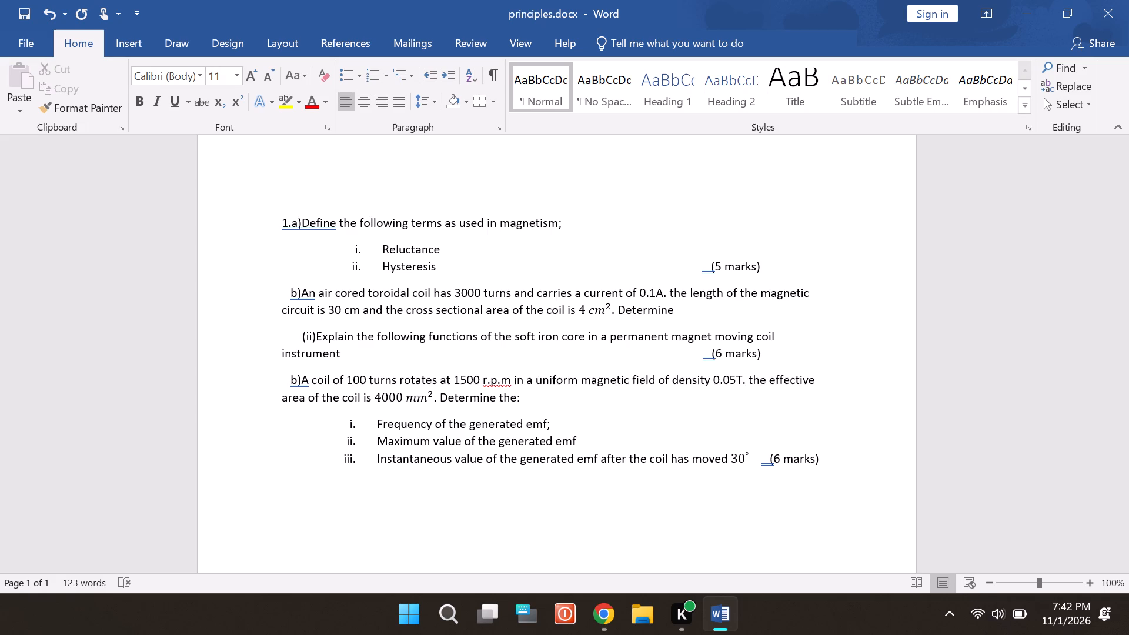
pyautogui.write('the')
pyautogui.press(';')
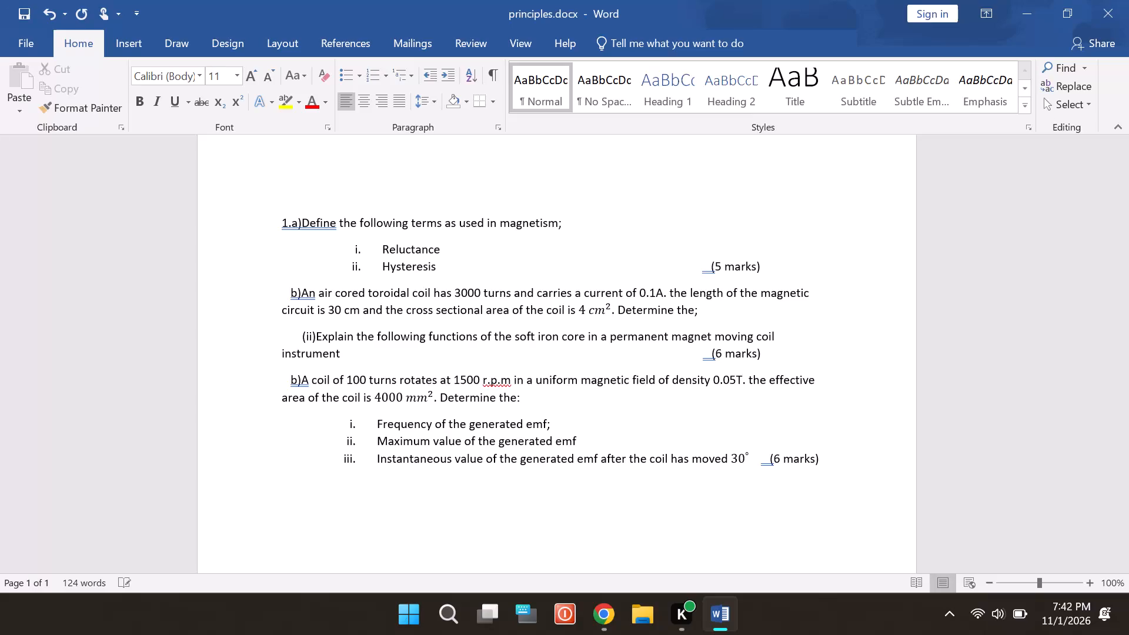
# Start an indented lowercase Roman numeral list (i., ii., iii.) on a new line below question b).
pyautogui.press('Return')
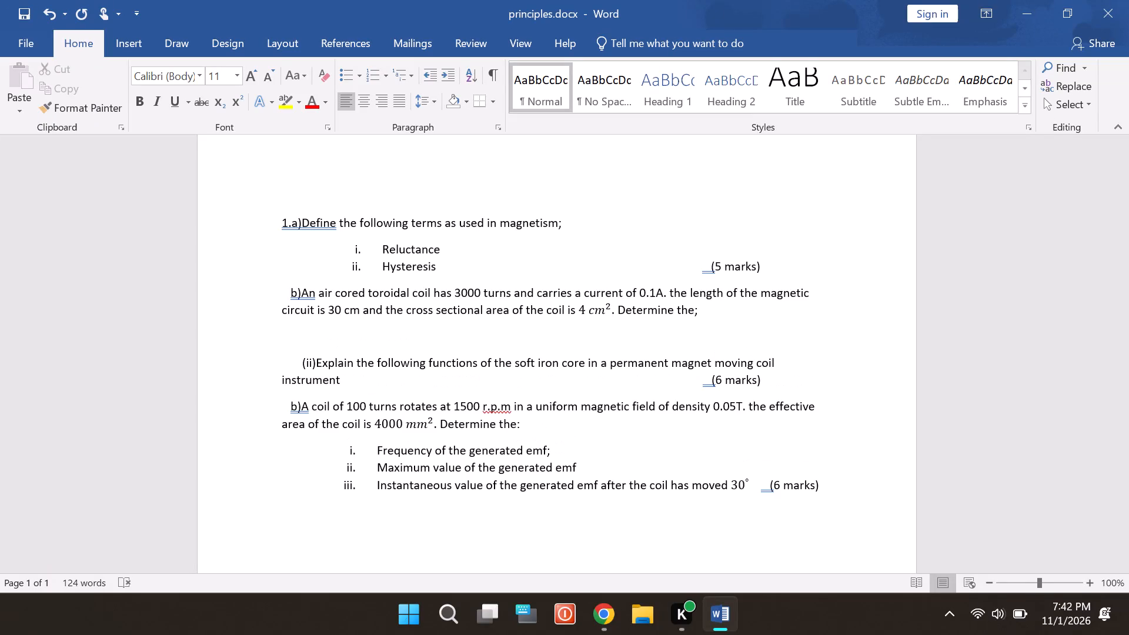
pyautogui.press('space')
pyautogui.press('space')
pyautogui.press('space')
pyautogui.press('space')
pyautogui.press('space')
pyautogui.press('space')
pyautogui.press('space')
pyautogui.press('space')
pyautogui.press('space')
pyautogui.press('space')
pyautogui.press('space')
pyautogui.press('space')
pyautogui.press('space')
pyautogui.press('space')
pyautogui.press('space')
pyautogui.press('space')
pyautogui.press('space')
pyautogui.press('space')
pyautogui.press('space')
pyautogui.press('space')
pyautogui.click(385, 77)
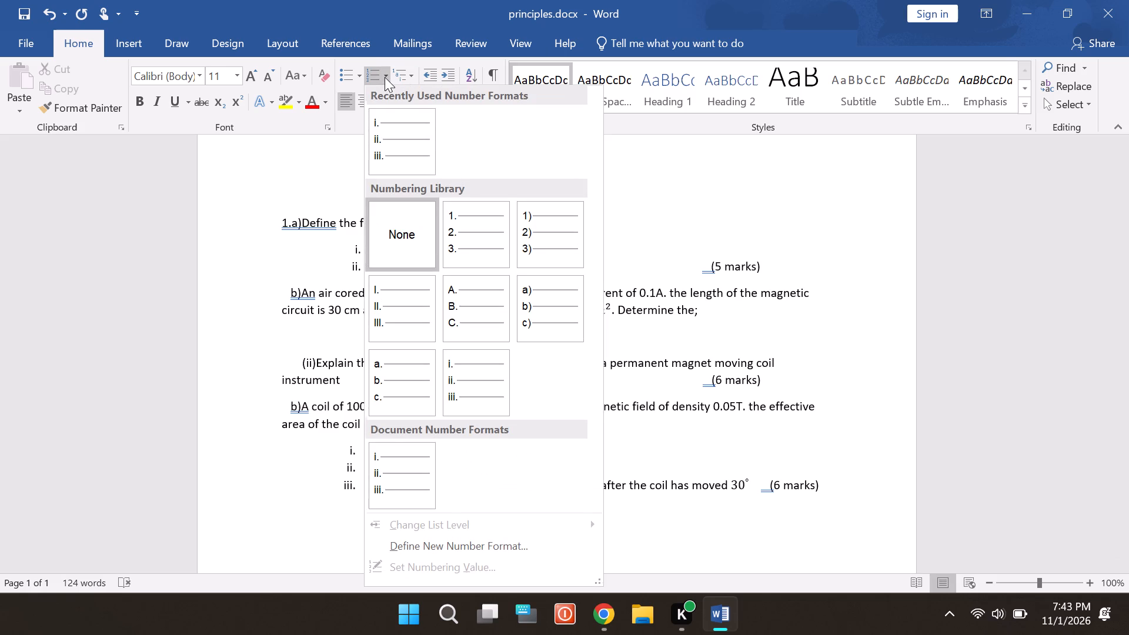
pyautogui.click(392, 119)
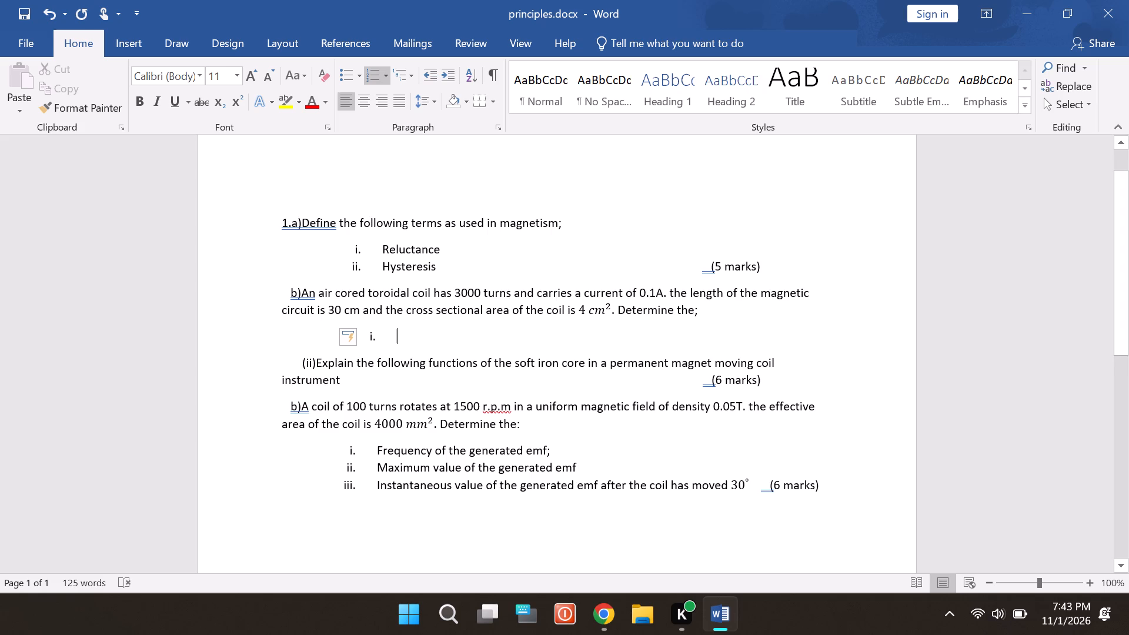
# Enter "Magnetic field strength" as item i and "Magnetic flux density" as item ii of question b)'s list.
pyautogui.write('magnetic field')
pyautogui.press('space')
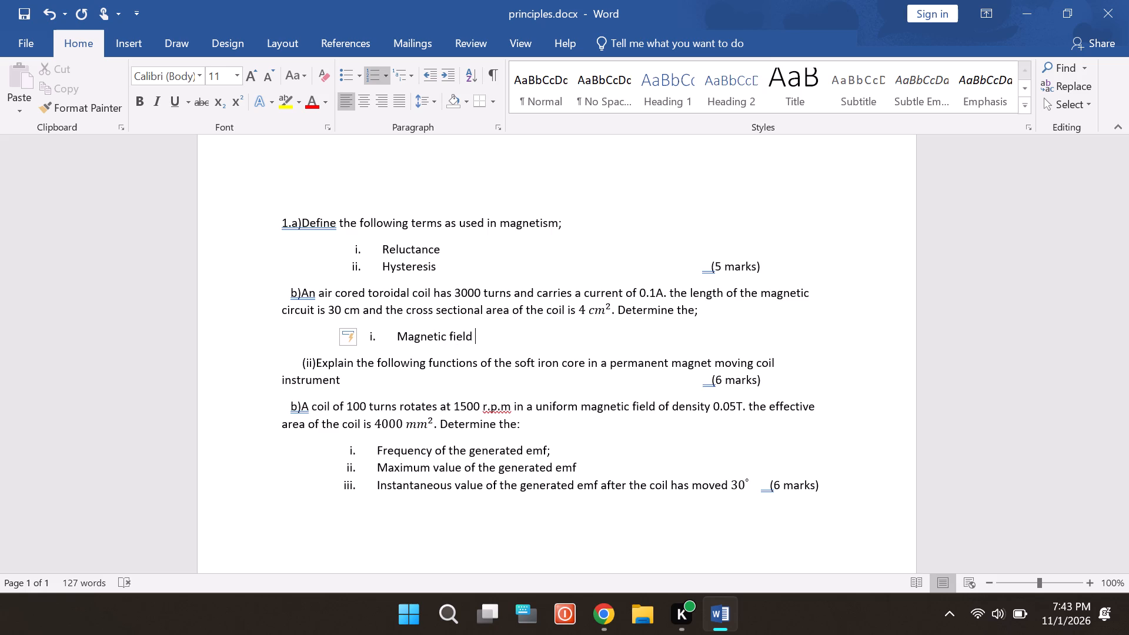
pyautogui.write('stren')
pyautogui.press('g')
pyautogui.write('th')
pyautogui.press('Return')
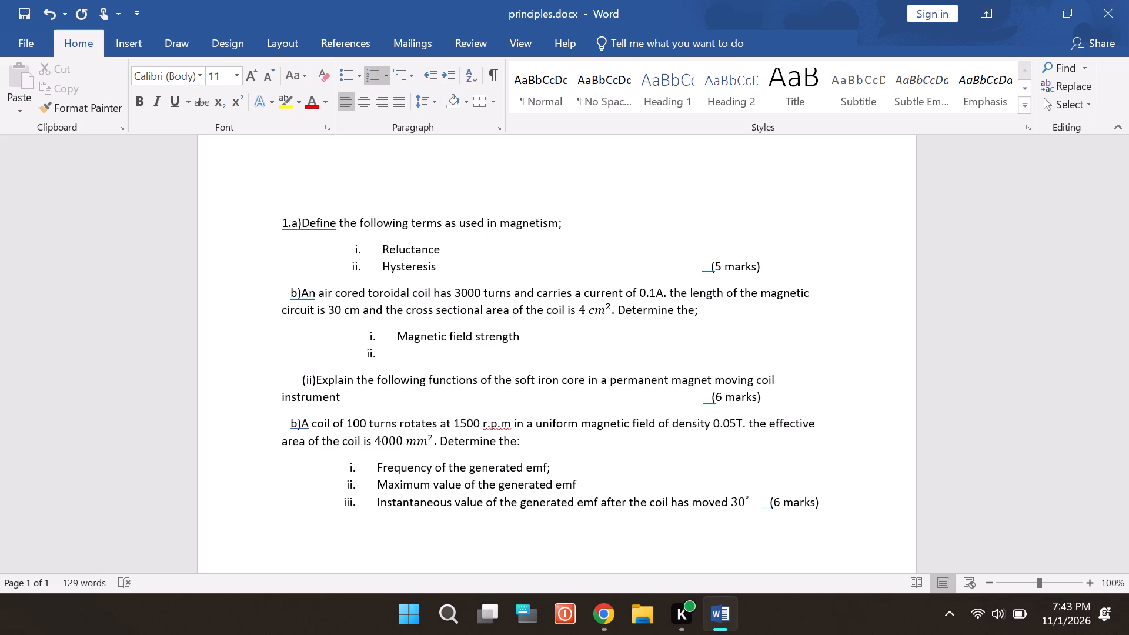
pyautogui.write('magnetic flux den')
pyautogui.write('sity')
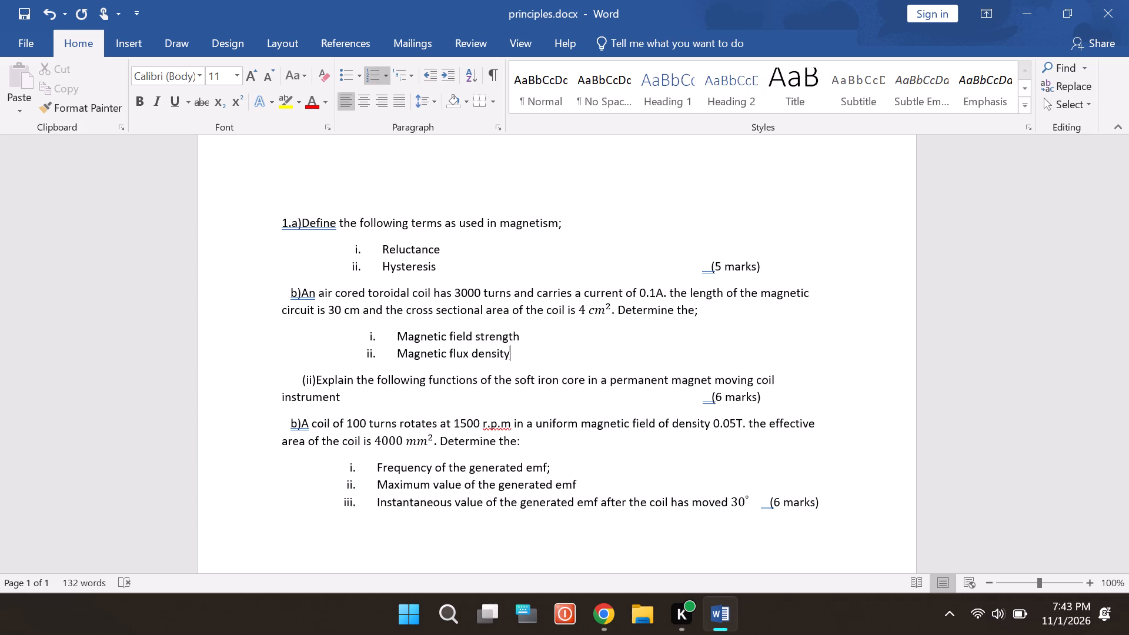
# Add "(6 marks)" on the "Magnetic flux density" line, spaced across to roughly line up with the other mark allocations.
pyautogui.press('space')
pyautogui.press('space')
pyautogui.press('space')
pyautogui.press('space')
pyautogui.press('space')
pyautogui.press('space')
pyautogui.press('space')
pyautogui.press('space')
pyautogui.press('space')
pyautogui.press('space')
pyautogui.press('space')
pyautogui.press('space')
pyautogui.press('space')
pyautogui.press('space')
pyautogui.press('space')
pyautogui.press('space')
pyautogui.press('space')
pyautogui.press('space')
pyautogui.press('space')
pyautogui.press('space')
pyautogui.write('(6 marks')
pyautogui.hotkey('shift', ')')
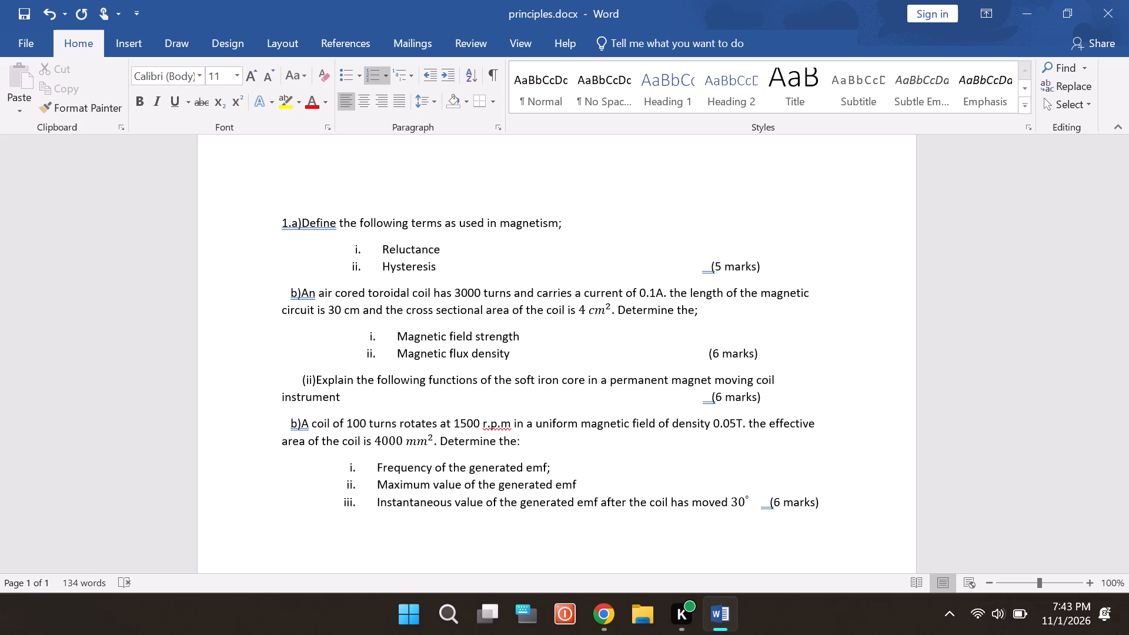
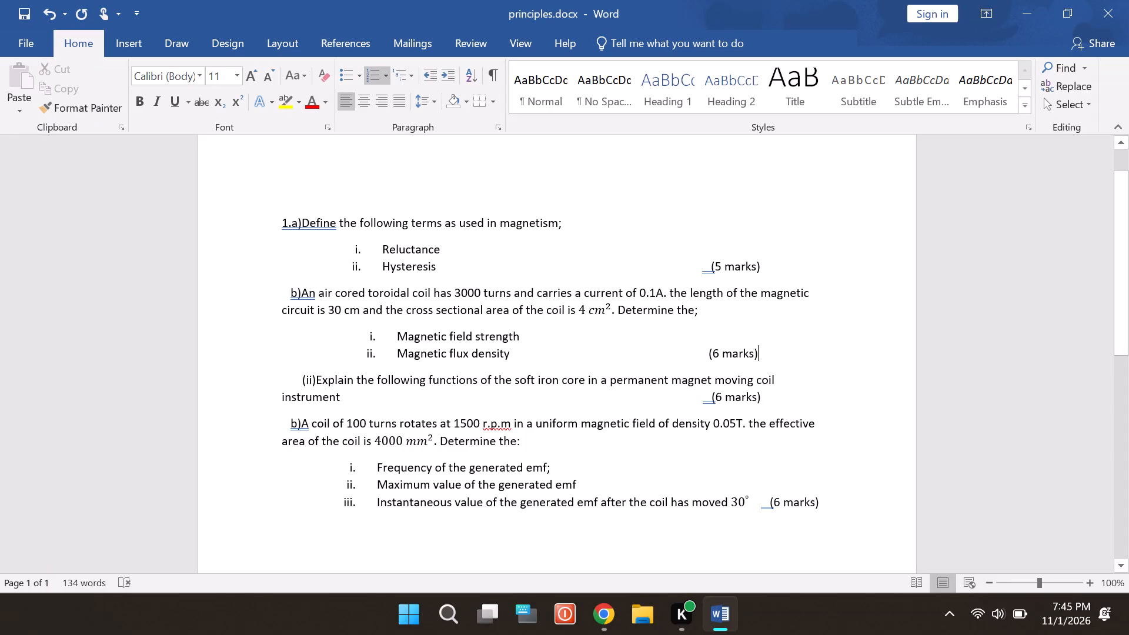
# Delete the old question text "(ii)Explain the following functions of the soft iron core in a permanent magnet moving coil instrument", keeping its marks.
pyautogui.click(296, 381)
pyautogui.moveTo(296, 381); pyautogui.dragTo(430, 369)
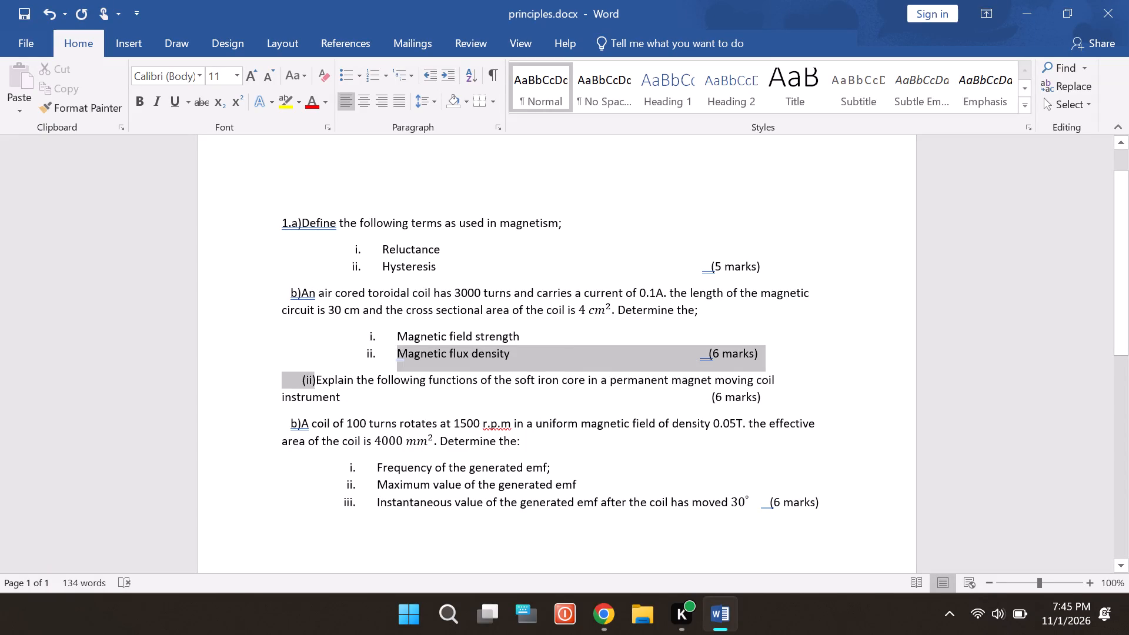
pyautogui.moveTo(430, 369); pyautogui.dragTo(739, 387)
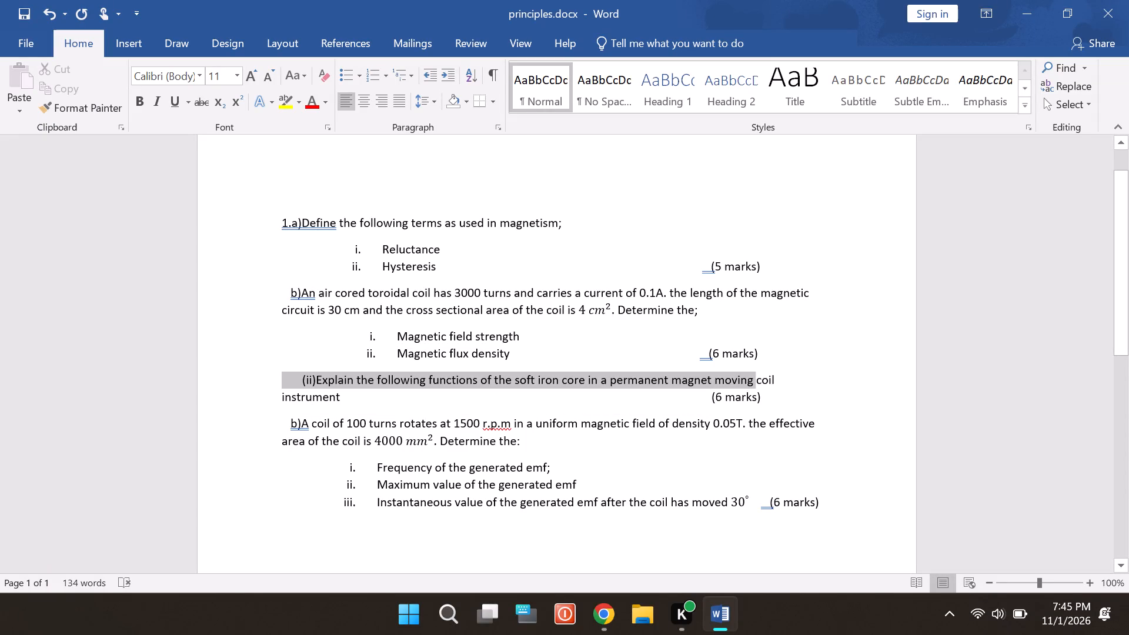
pyautogui.moveTo(739, 387); pyautogui.dragTo(776, 383)
pyautogui.press('BackSpace')
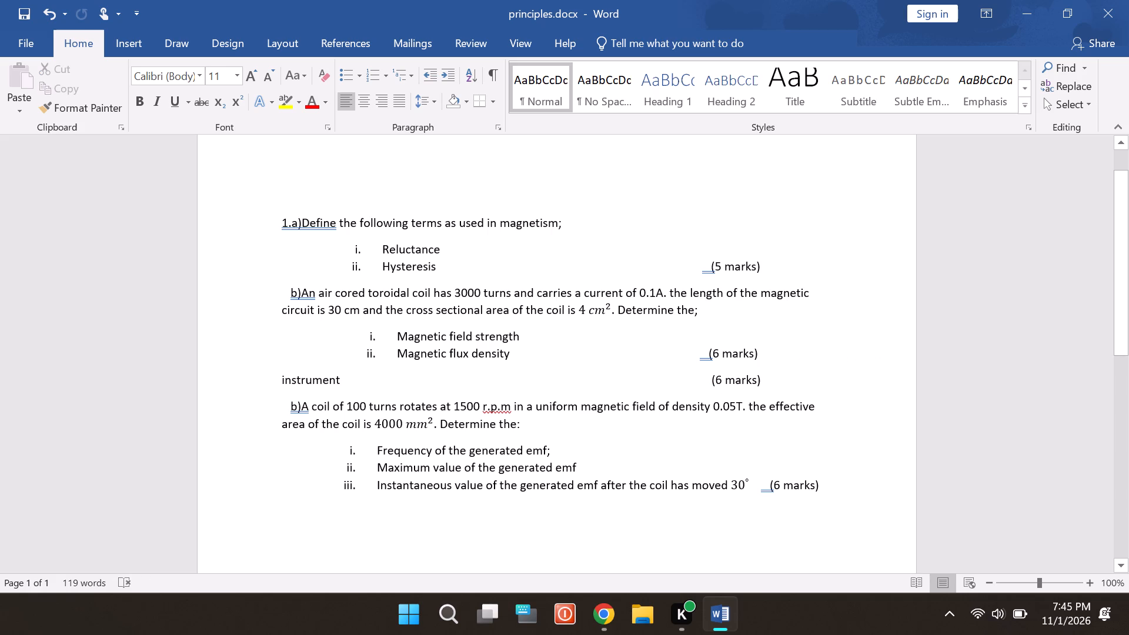
pyautogui.moveTo(282, 379); pyautogui.dragTo(344, 377)
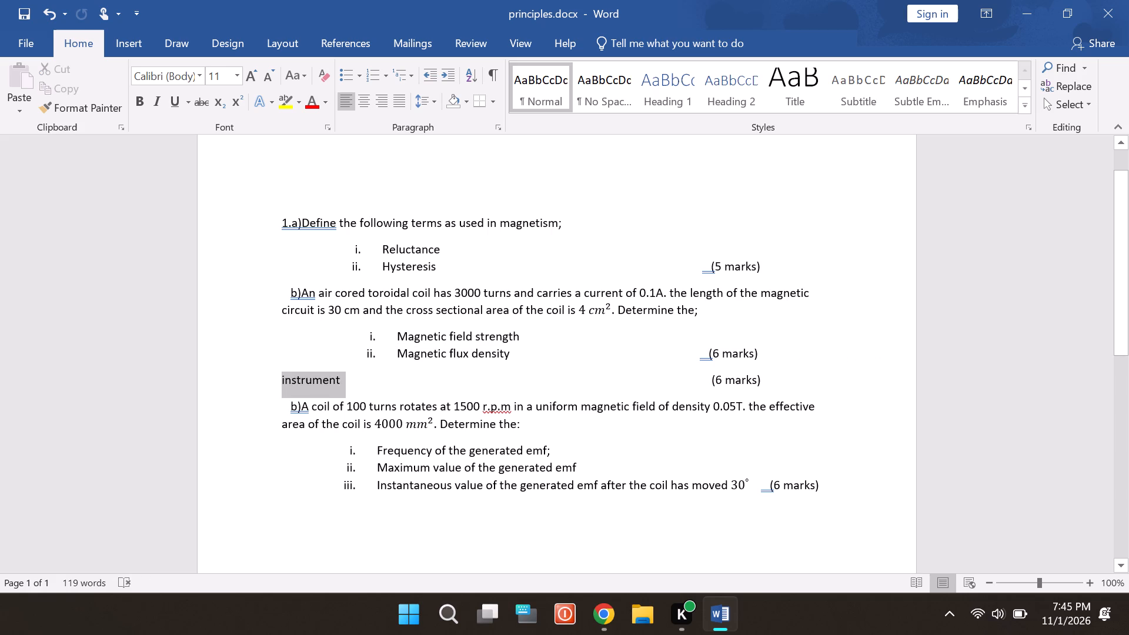
pyautogui.moveTo(344, 377); pyautogui.dragTo(344, 380)
pyautogui.press('BackSpace')
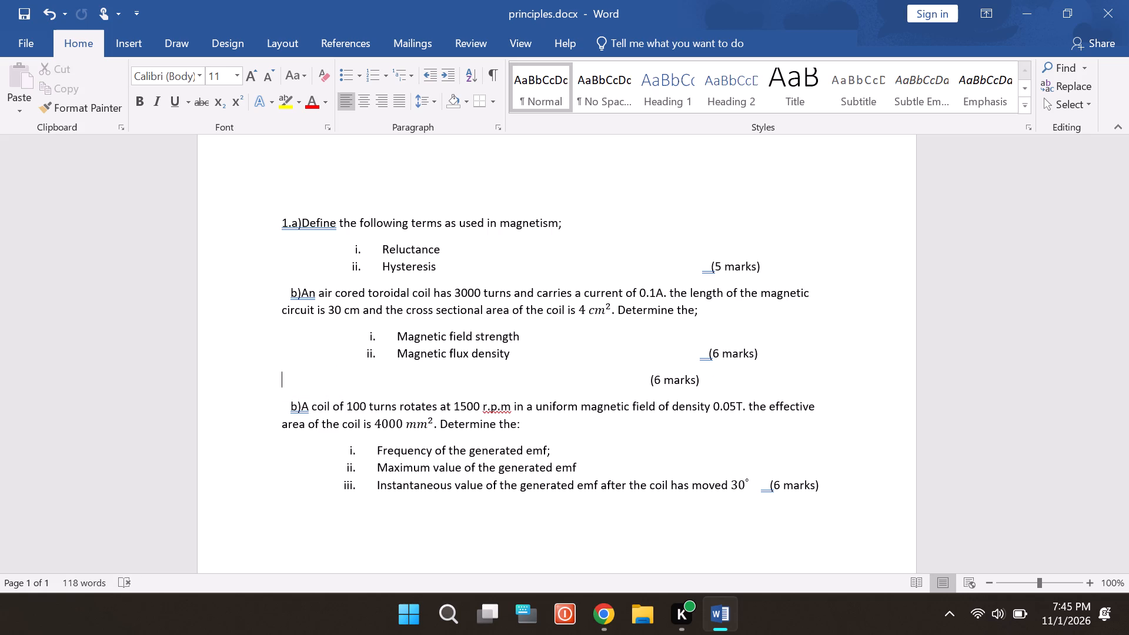
# Enter "2.a)figure 1 shows a magnetic circuit." on the line below question 1's magnetic flux density item.
pyautogui.press('2')
pyautogui.press('.')
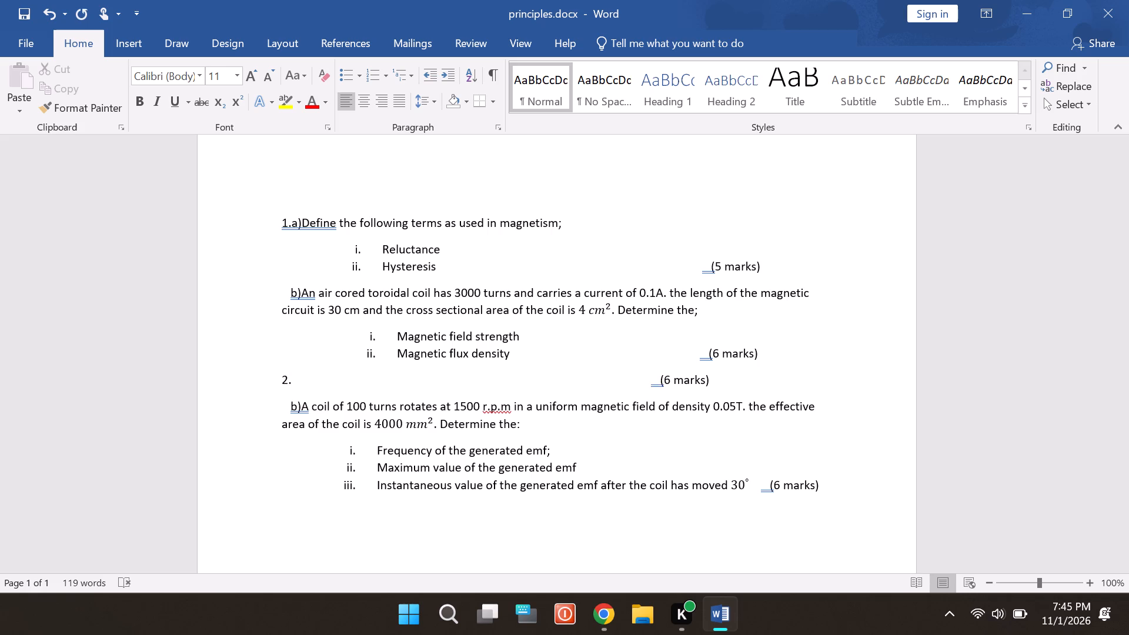
pyautogui.press('a')
pyautogui.hotkey('shift', ')')
pyautogui.write('figure 1')
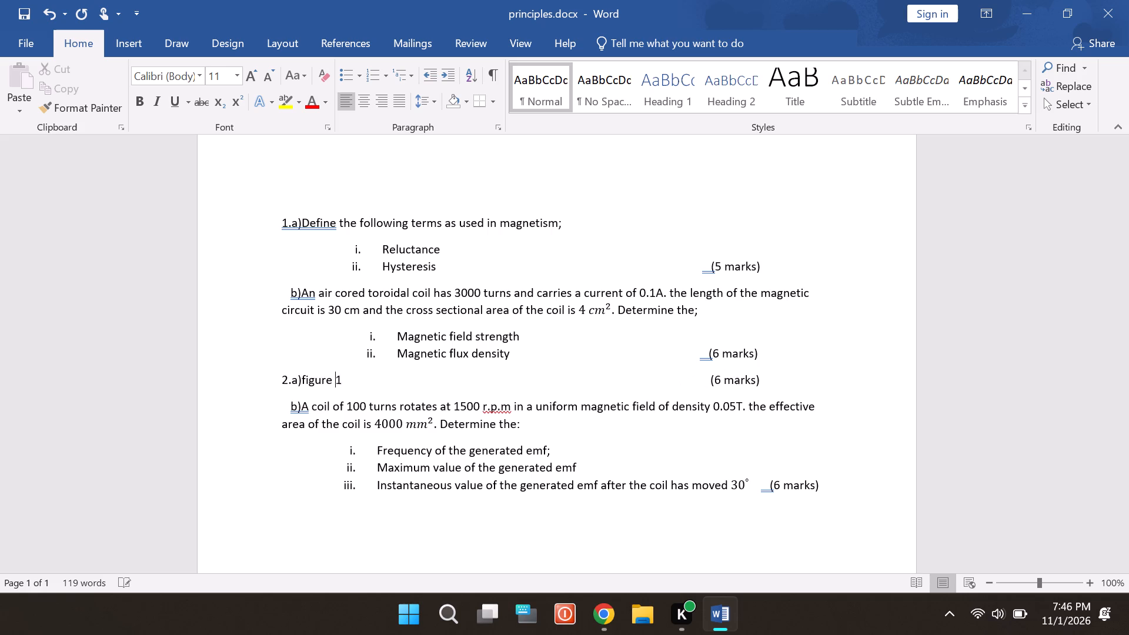
pyautogui.press('space')
pyautogui.press('s')
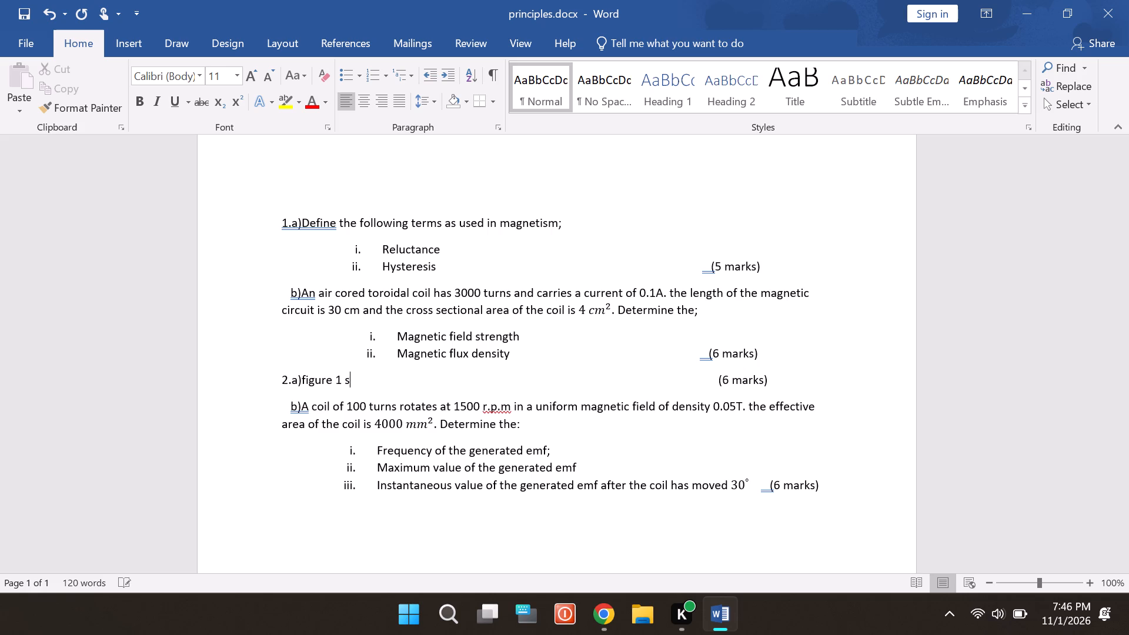
pyautogui.write('hows')
pyautogui.press('space')
pyautogui.write('a')
pyautogui.press('space')
pyautogui.press('m')
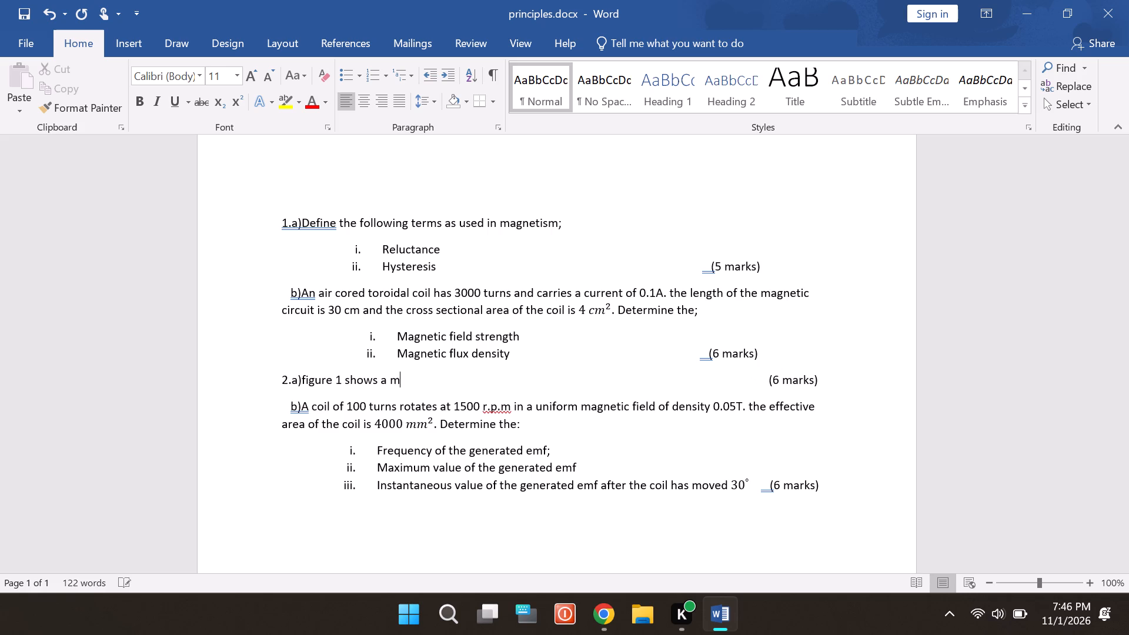
pyautogui.write('agnetic circ')
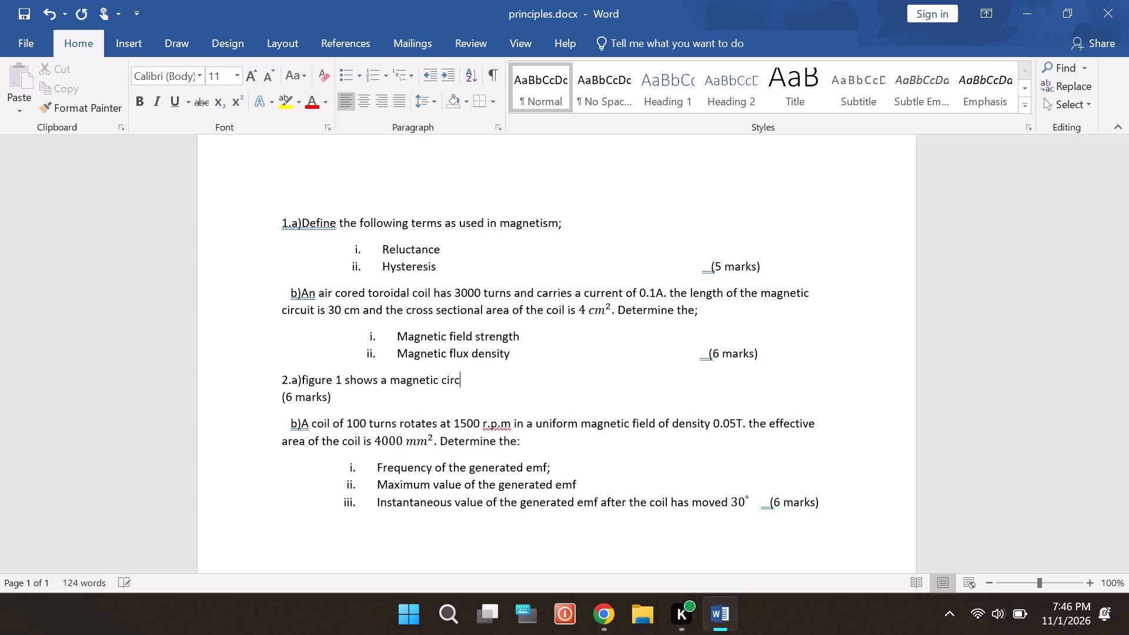
pyautogui.write('uit')
pyautogui.press('.')
# Insert six line breaks after the magnetic circuit sentence to leave blank space for figure 1.
pyautogui.press('Return')
pyautogui.press('Return')
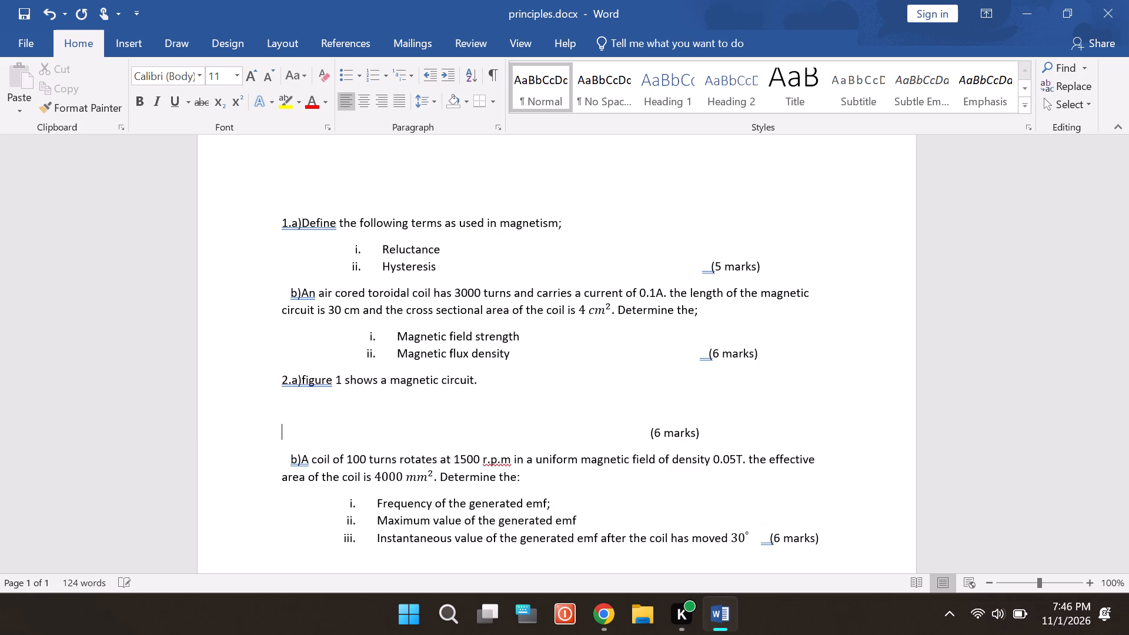
pyautogui.press('Return')
pyautogui.press('Return')
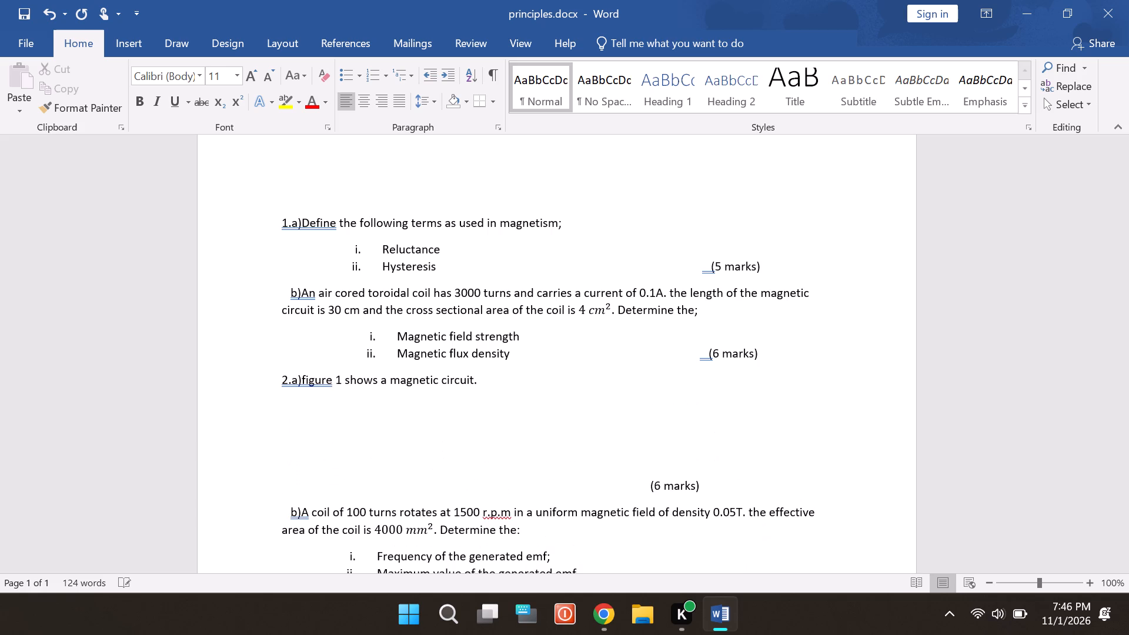
pyautogui.press('Return')
pyautogui.press('Return')
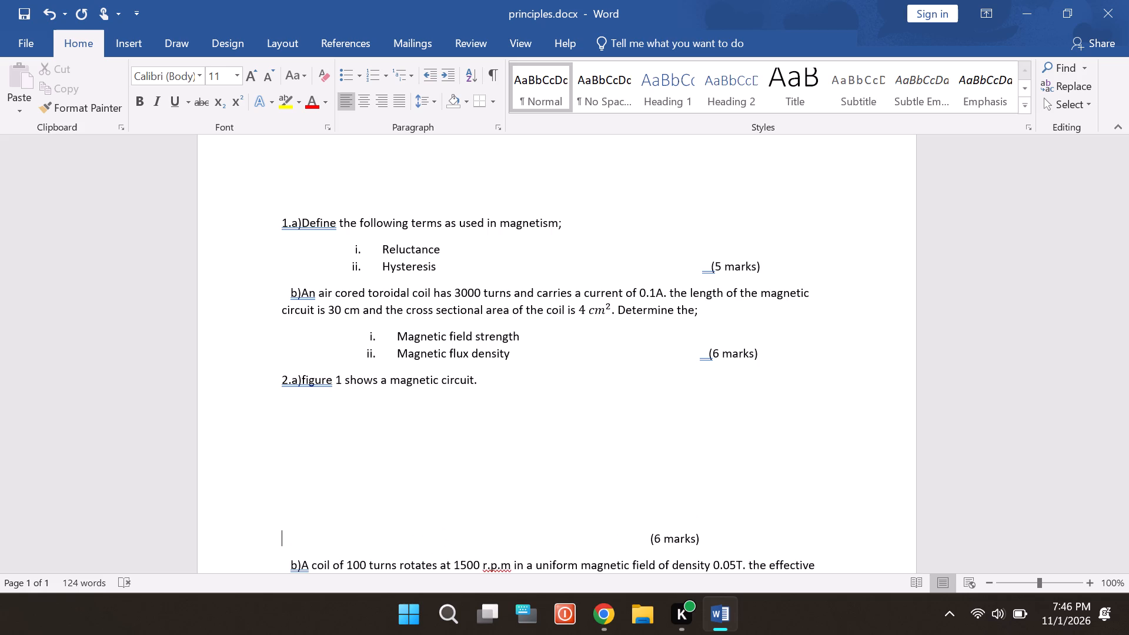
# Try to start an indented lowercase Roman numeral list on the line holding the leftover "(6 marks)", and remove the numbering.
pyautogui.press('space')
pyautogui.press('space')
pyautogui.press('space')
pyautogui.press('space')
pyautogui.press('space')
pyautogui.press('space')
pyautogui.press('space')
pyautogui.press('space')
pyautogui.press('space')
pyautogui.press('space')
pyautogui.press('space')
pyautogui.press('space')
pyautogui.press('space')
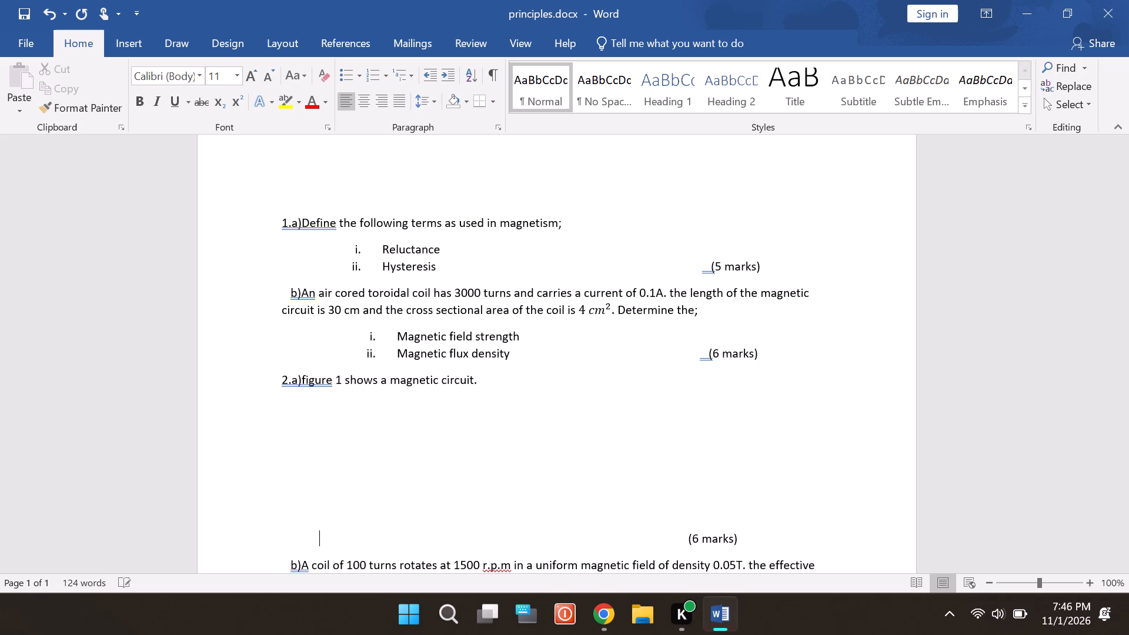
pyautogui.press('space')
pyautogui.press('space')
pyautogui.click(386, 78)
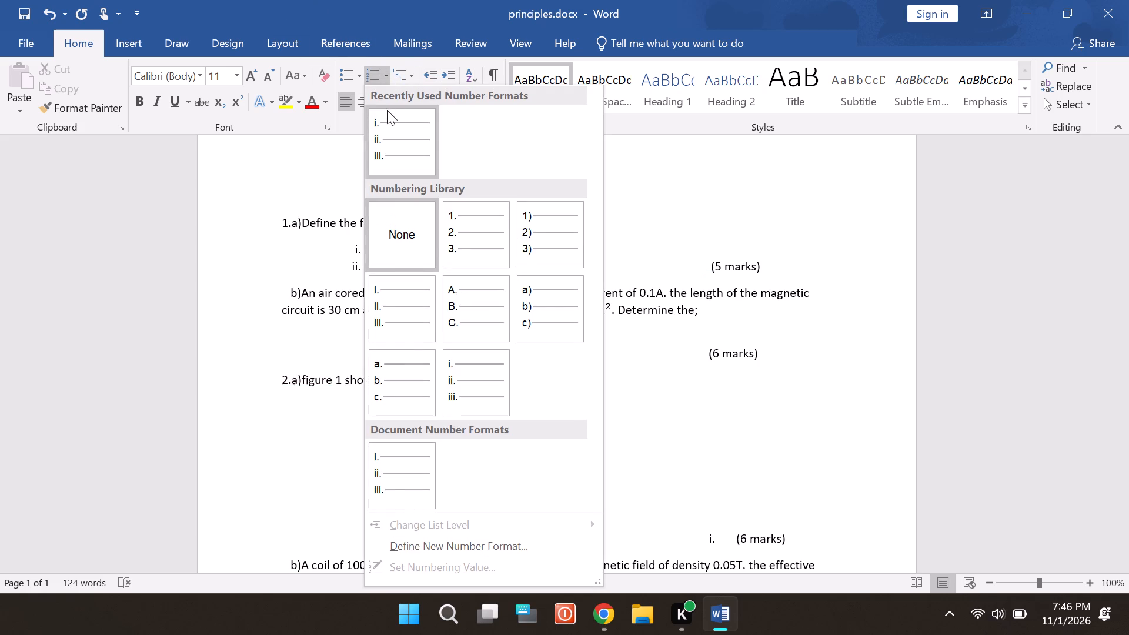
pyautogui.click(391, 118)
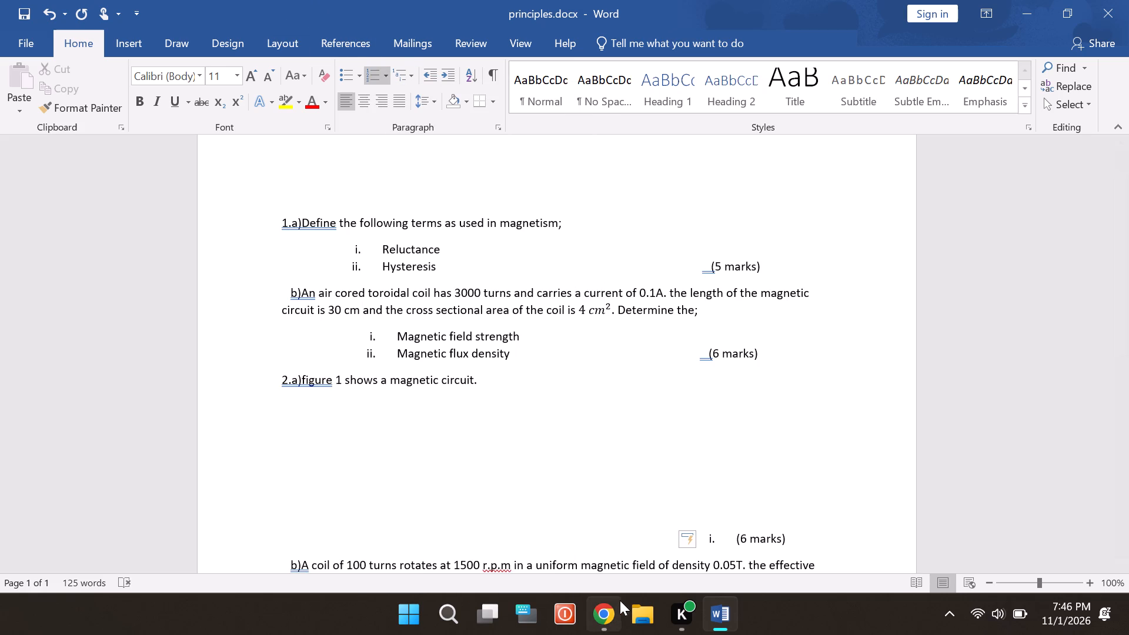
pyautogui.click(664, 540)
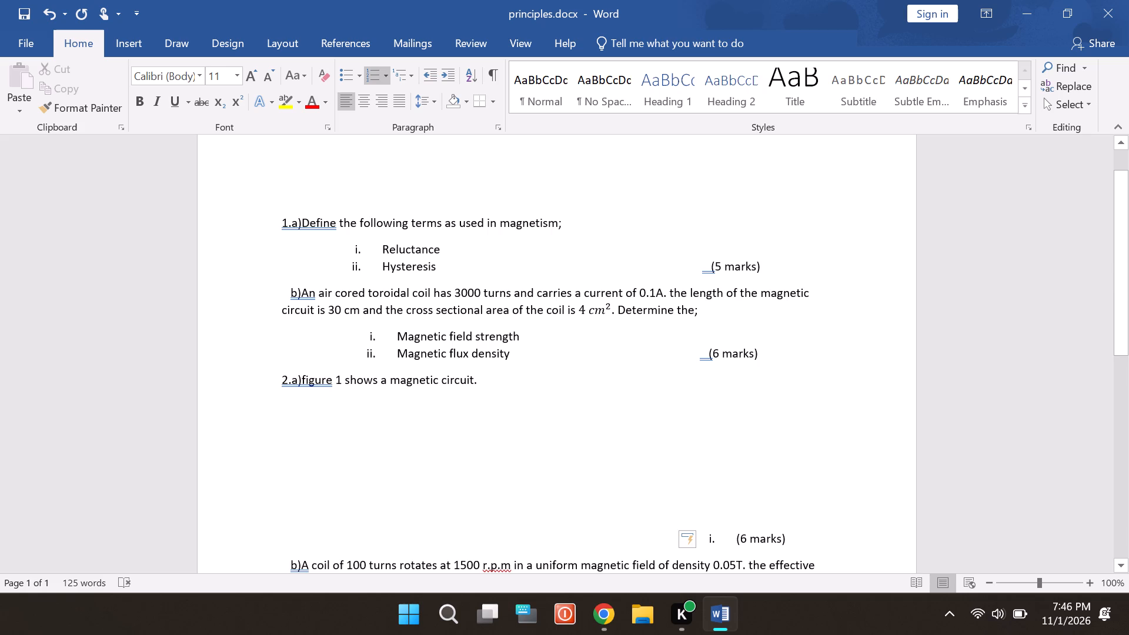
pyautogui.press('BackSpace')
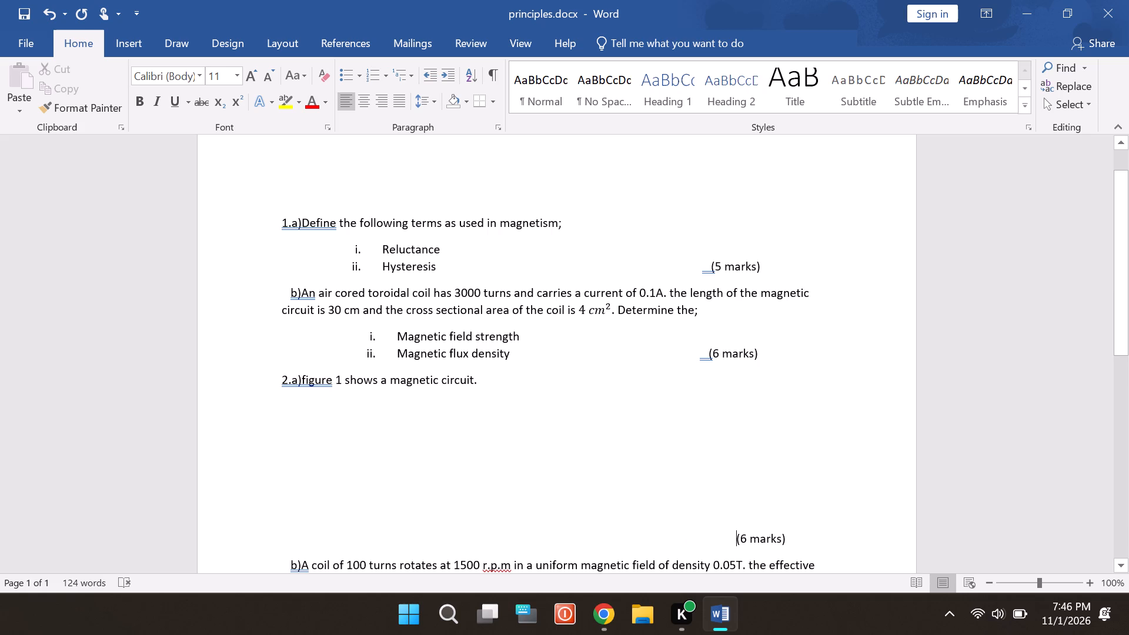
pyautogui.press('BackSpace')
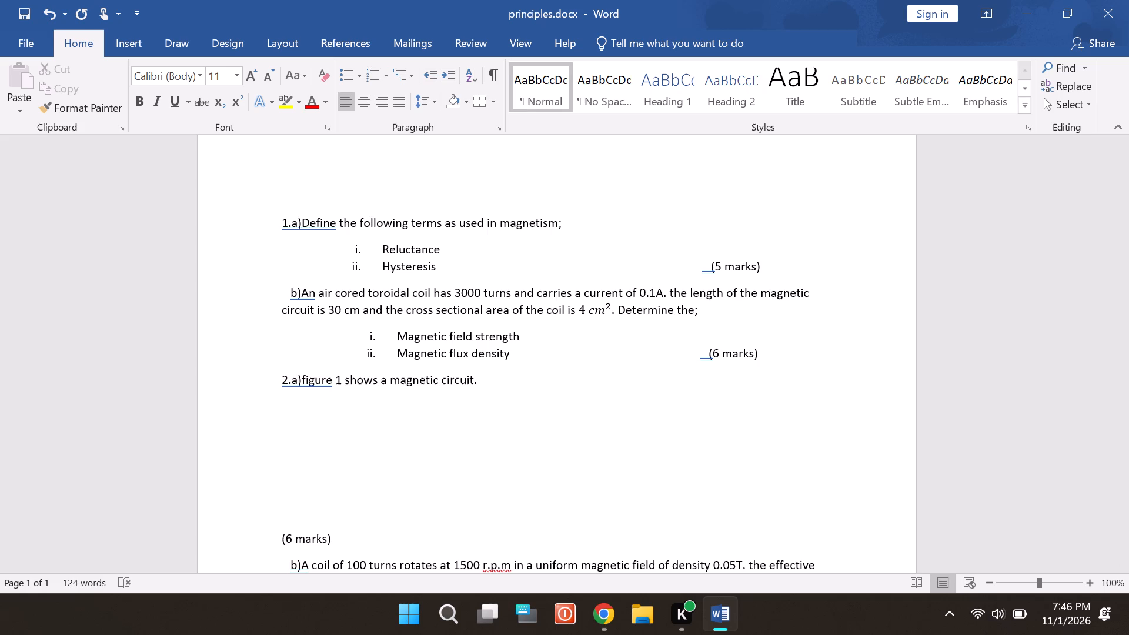
# Delete the leftover "(6 marks)" below the blank figure space of question 2.a).
pyautogui.click(370, 536)
pyautogui.press('BackSpace')
pyautogui.press('BackSpace')
pyautogui.press('BackSpace')
pyautogui.press('BackSpace')
pyautogui.press('BackSpace')
pyautogui.press('BackSpace')
pyautogui.press('BackSpace')
pyautogui.press('BackSpace')
pyautogui.press('BackSpace')
pyautogui.press('BackSpace')
pyautogui.press('BackSpace')
pyautogui.press('BackSpace')
# Add three more line breaks below question 2.a) to enlarge the blank space for figure 1.
pyautogui.press('space')
pyautogui.press('space')
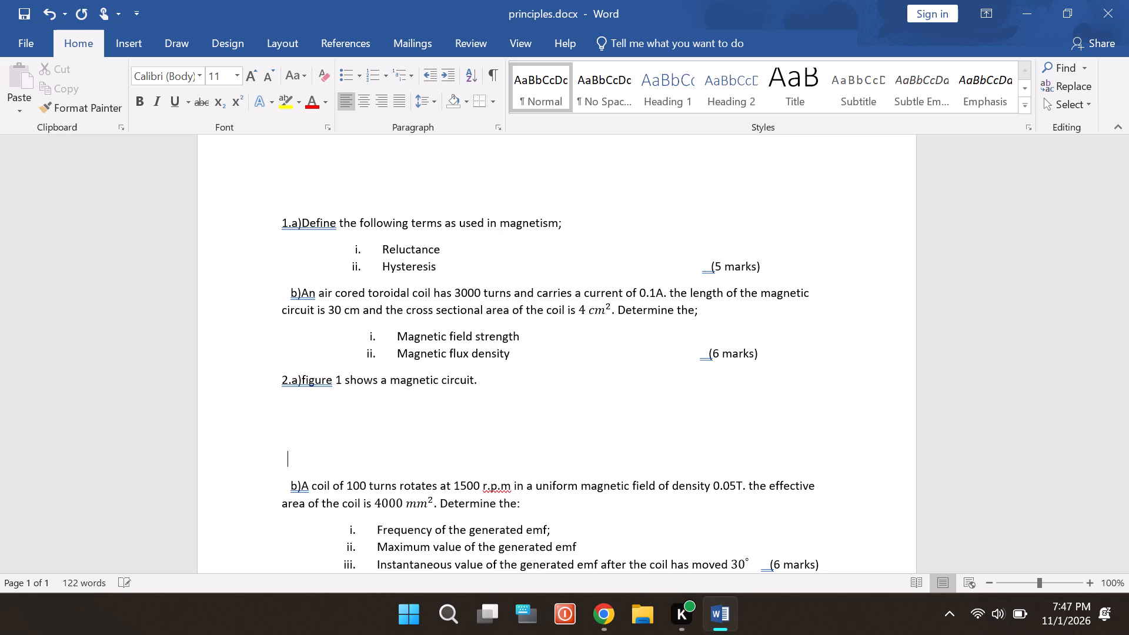
pyautogui.press('Return')
pyautogui.press('Return')
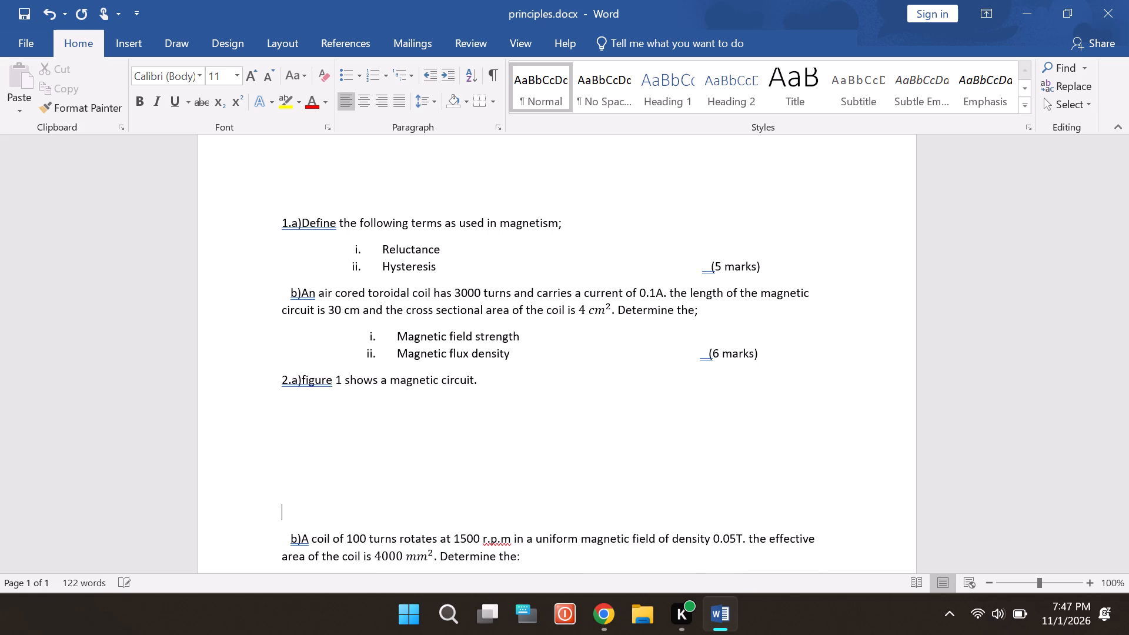
pyautogui.press('Return')
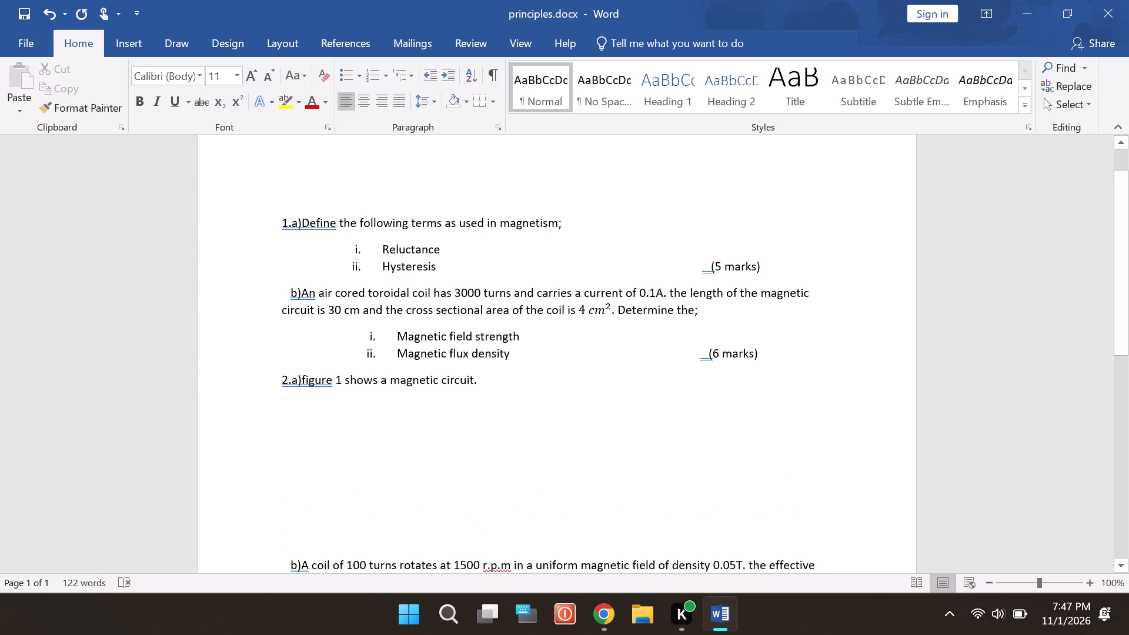
# Start an indented lowercase Roman numeral list (i., ii., iii.) on the line below the blank figure space of question 2.a).
pyautogui.press('space')
pyautogui.press('space')
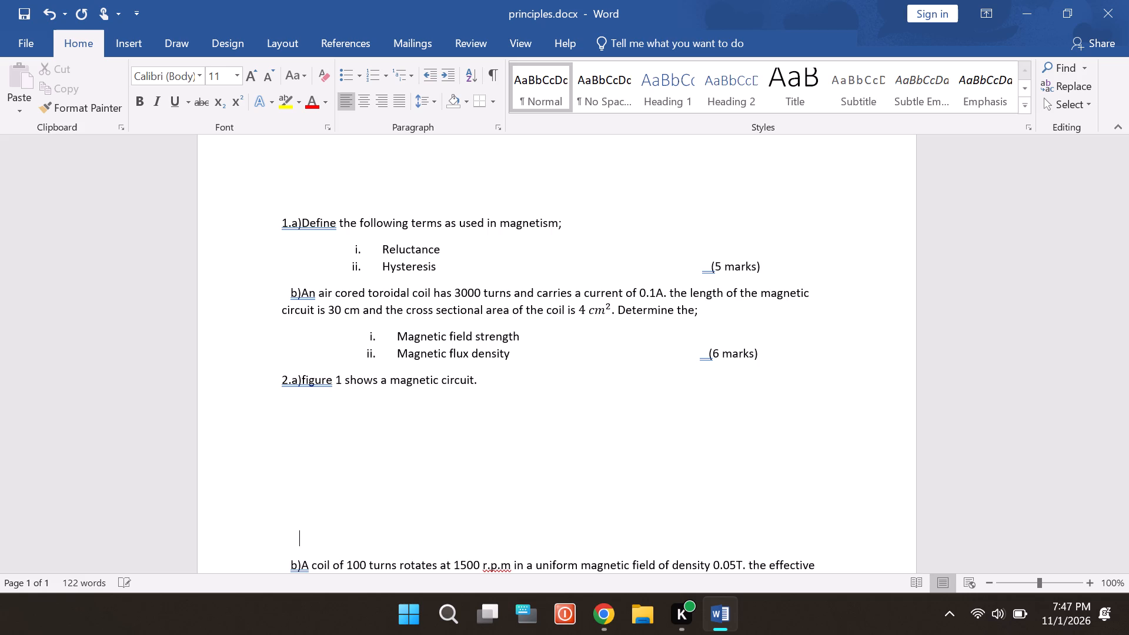
pyautogui.press('space')
pyautogui.press('space')
pyautogui.press('space')
pyautogui.press('space')
pyautogui.click(390, 80)
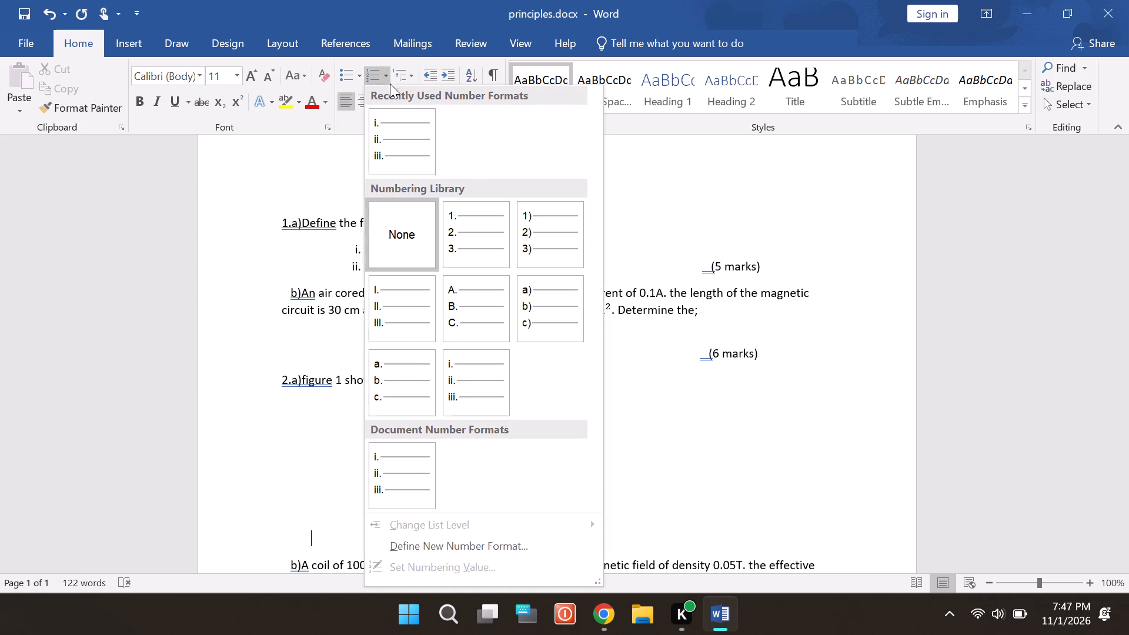
pyautogui.click(412, 118)
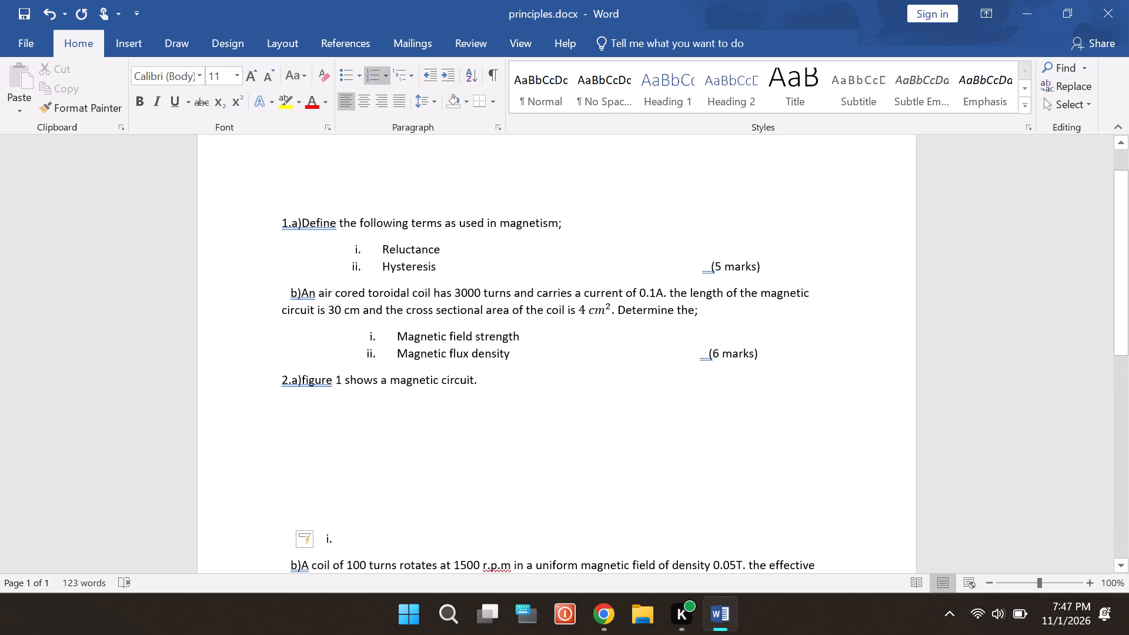
# Write item i below the figure space as "Identify the polarity of the ends A and B" and begin item ii.
pyautogui.write('identify the')
pyautogui.press('space')
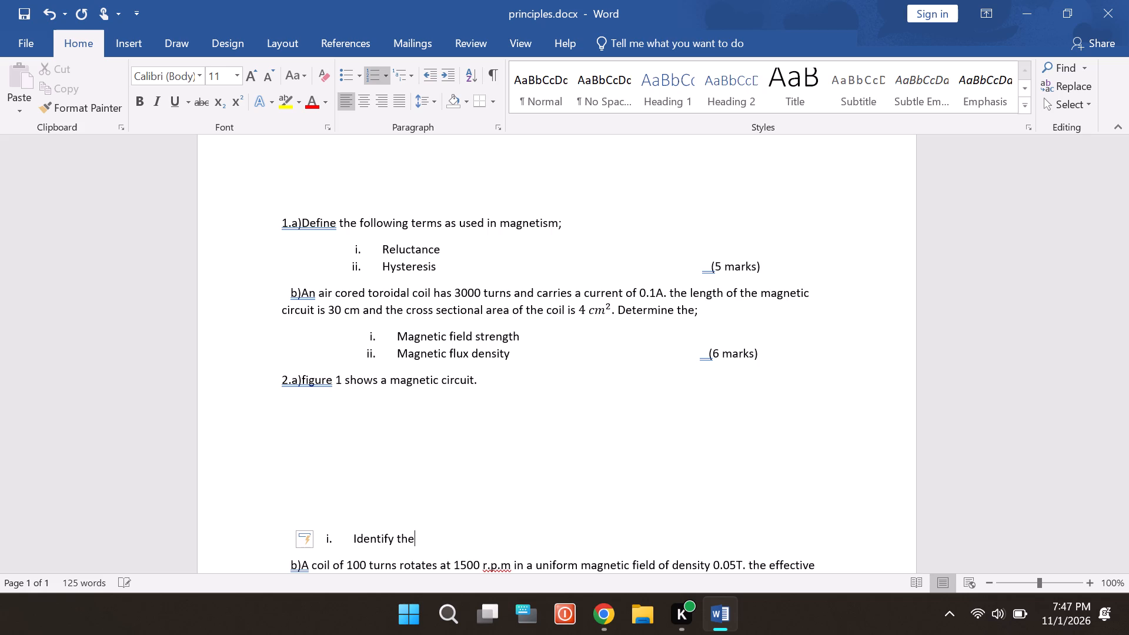
pyautogui.write('polarity of')
pyautogui.press('space')
pyautogui.write('the')
pyautogui.press('space')
pyautogui.press('e')
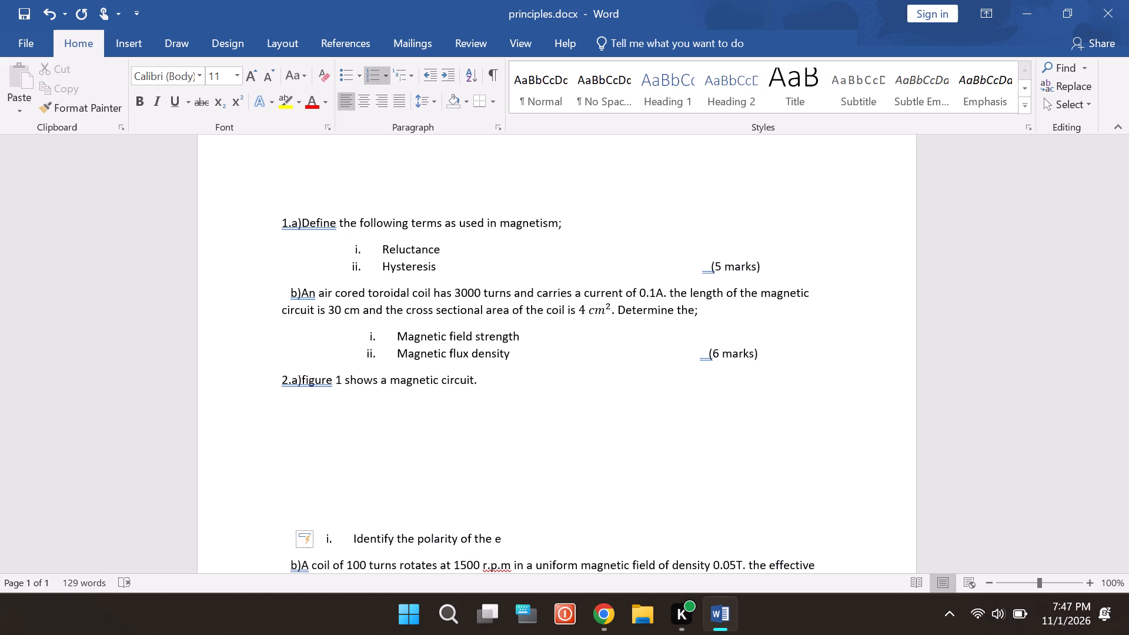
pyautogui.write('nd')
pyautogui.press('s')
pyautogui.press('space')
pyautogui.hotkey('shift', 'a')
pyautogui.press('space')
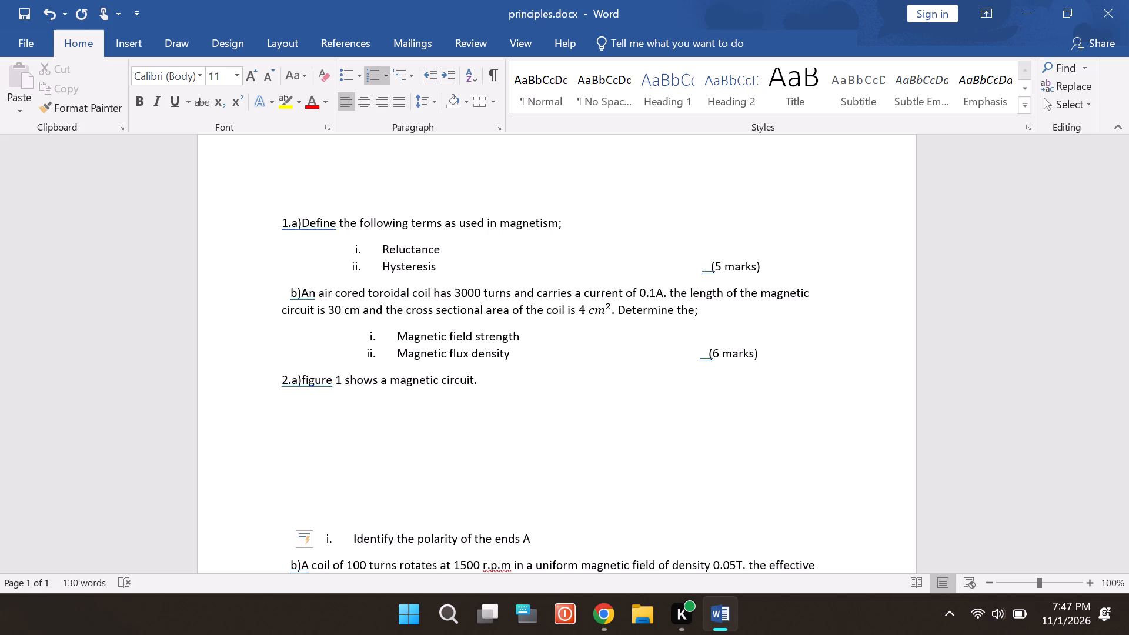
pyautogui.write('and')
pyautogui.press('space')
pyautogui.hotkey('shift', 'b')
pyautogui.press('Return')
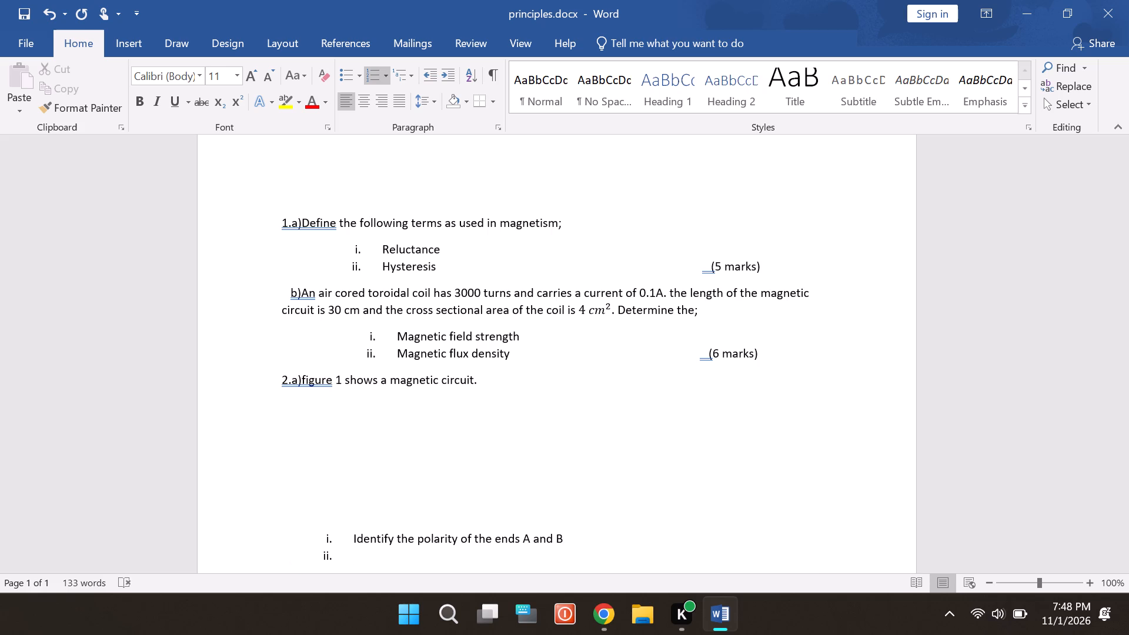
# Write item ii of question 2.a) as "Draw the magnetic field patterns around the iron bar".
pyautogui.write('dr')
pyautogui.write('aw th')
pyautogui.write('e magnetic field patterns')
pyautogui.press('space')
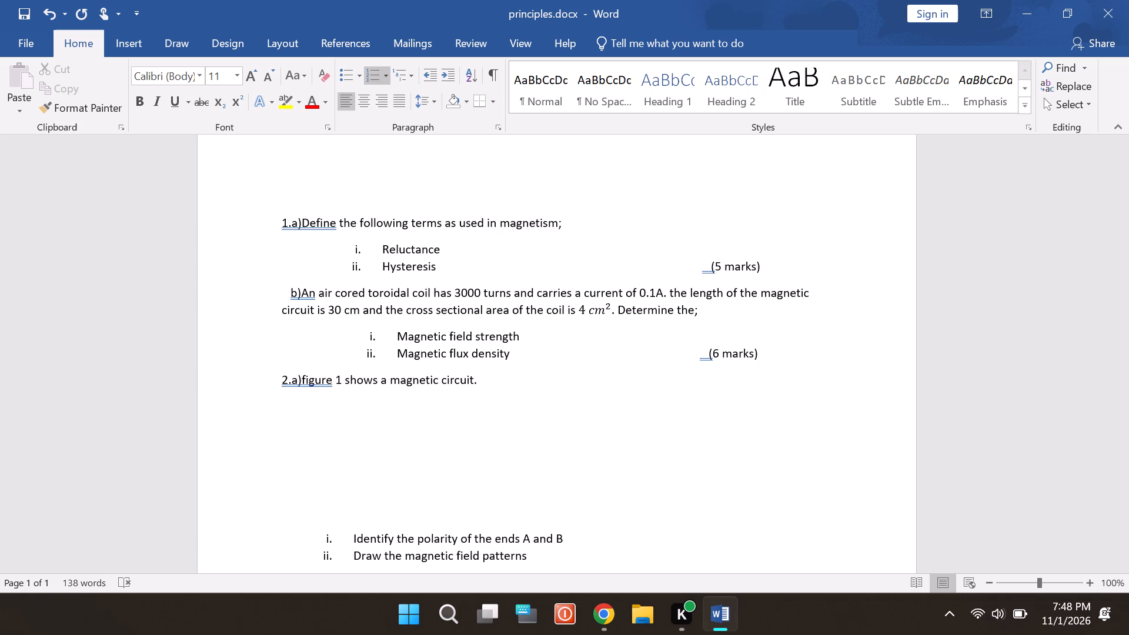
pyautogui.press('a')
pyautogui.write('round the iron bar')
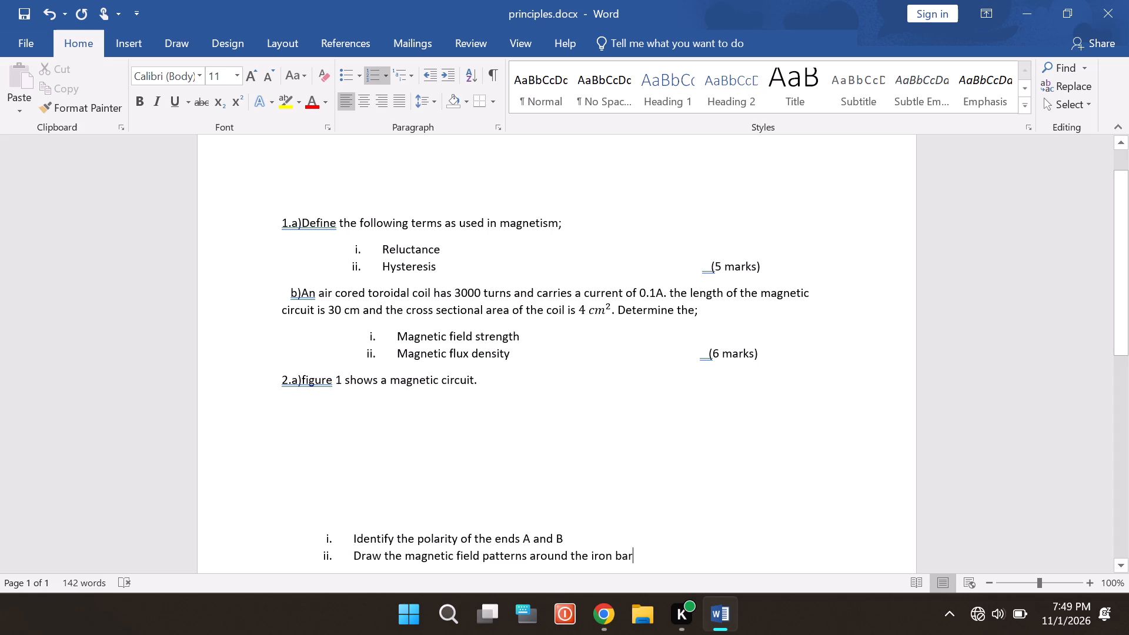
# Add the mark allocation "(5 marks)" at the end of item ii, spaced out to line up roughly with the allocations above.
pyautogui.press('space')
pyautogui.press('space')
pyautogui.press('space')
pyautogui.press('space')
pyautogui.press('space')
pyautogui.press('space')
pyautogui.press('space')
pyautogui.press('space')
pyautogui.press('space')
pyautogui.press('space')
pyautogui.press('space')
pyautogui.press('space')
pyautogui.press('space')
pyautogui.press('space')
pyautogui.press('space')
pyautogui.press('space')
pyautogui.press('space')
pyautogui.press('space')
pyautogui.press('space')
pyautogui.press('space')
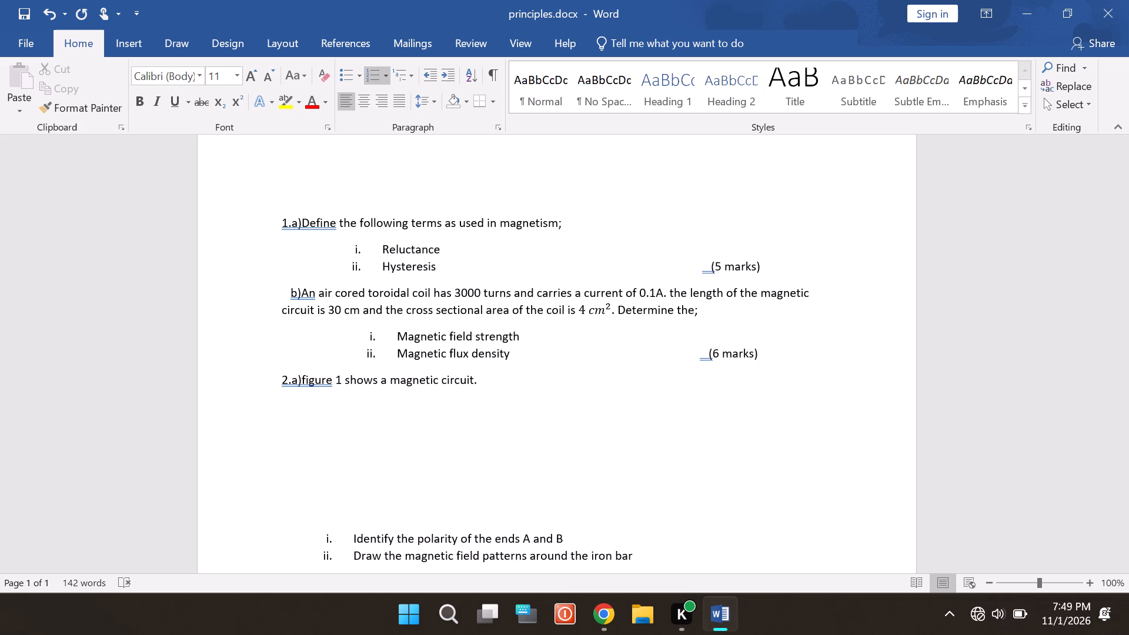
pyautogui.press('BackSpace')
pyautogui.press('BackSpace')
pyautogui.hotkey('shift', '(')
pyautogui.write('5 marks')
pyautogui.hotkey('shift', ')')
# End the Roman numeral list after item ii and start a plain, unindented paragraph below it.
pyautogui.press('Return')
pyautogui.press('BackSpace')
pyautogui.press('BackSpace')
pyautogui.press('BackSpace')
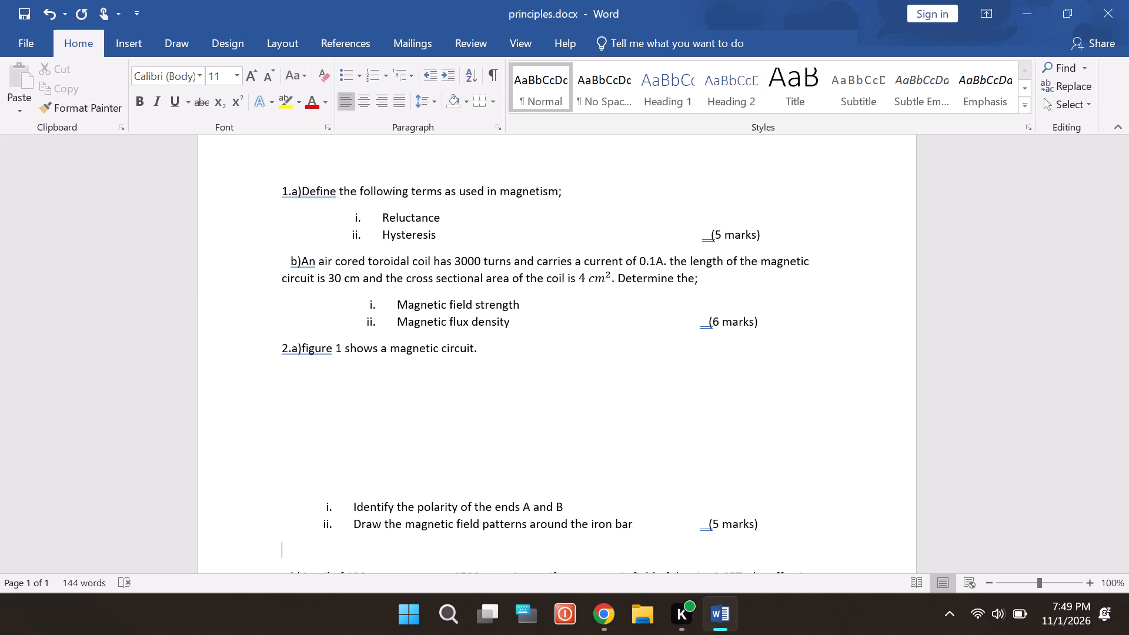
# Examine the existing rotating-coil question and its sub-items below the blank paragraph.
pyautogui.scroll(-1, 640, 532)
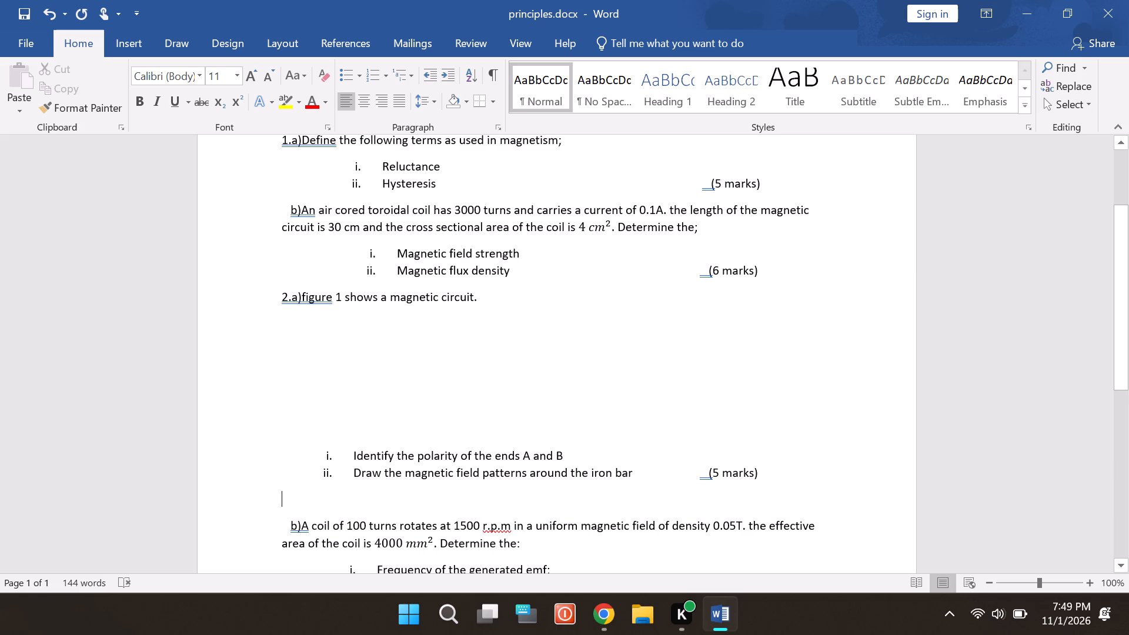
pyautogui.scroll(-1, 640, 532)
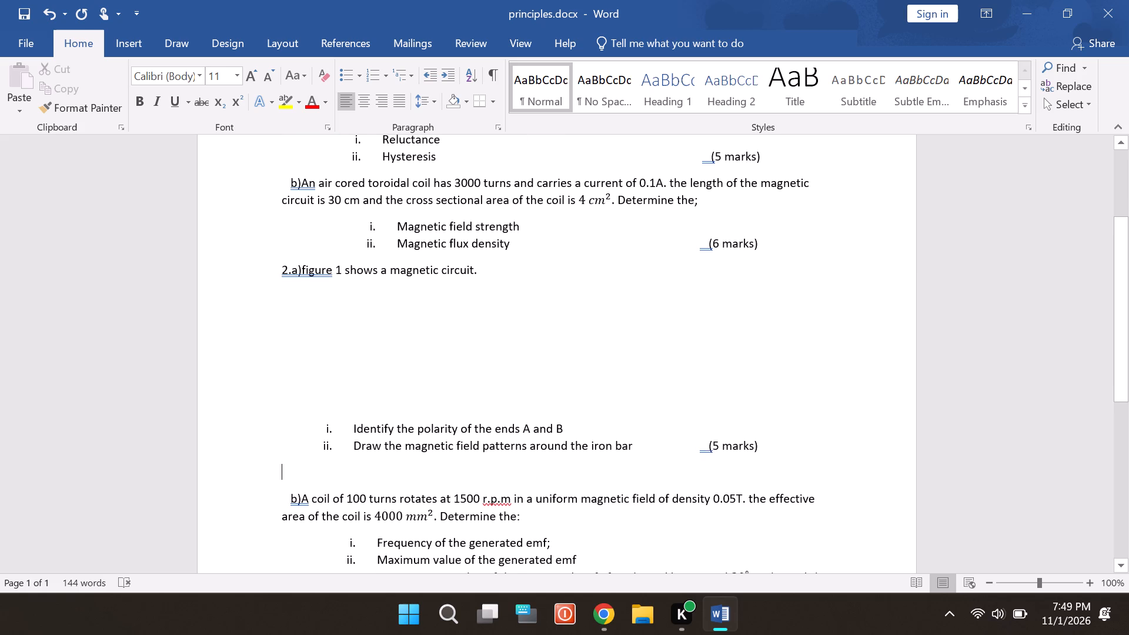
pyautogui.scroll(-3, 640, 532)
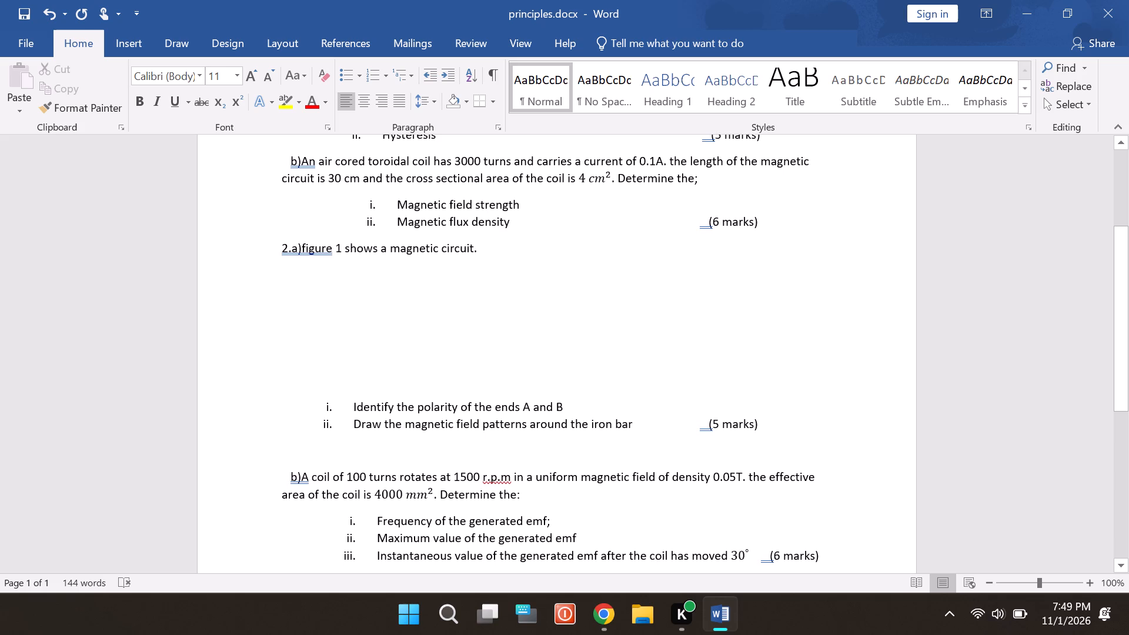
pyautogui.scroll(-4, 640, 532)
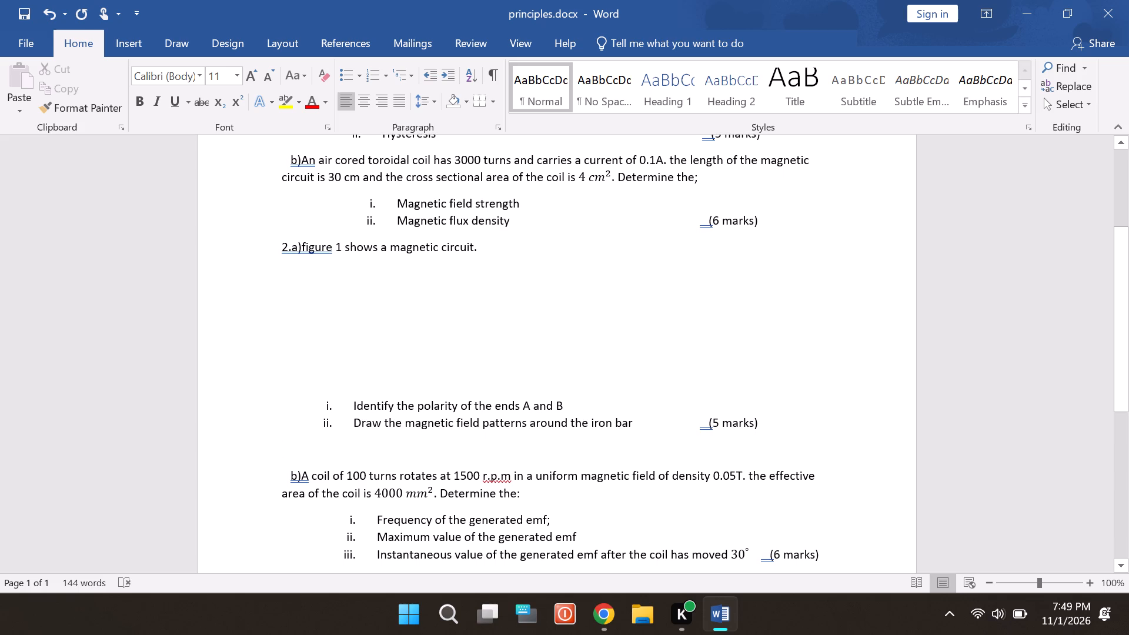
pyautogui.scroll(-1, 640, 532)
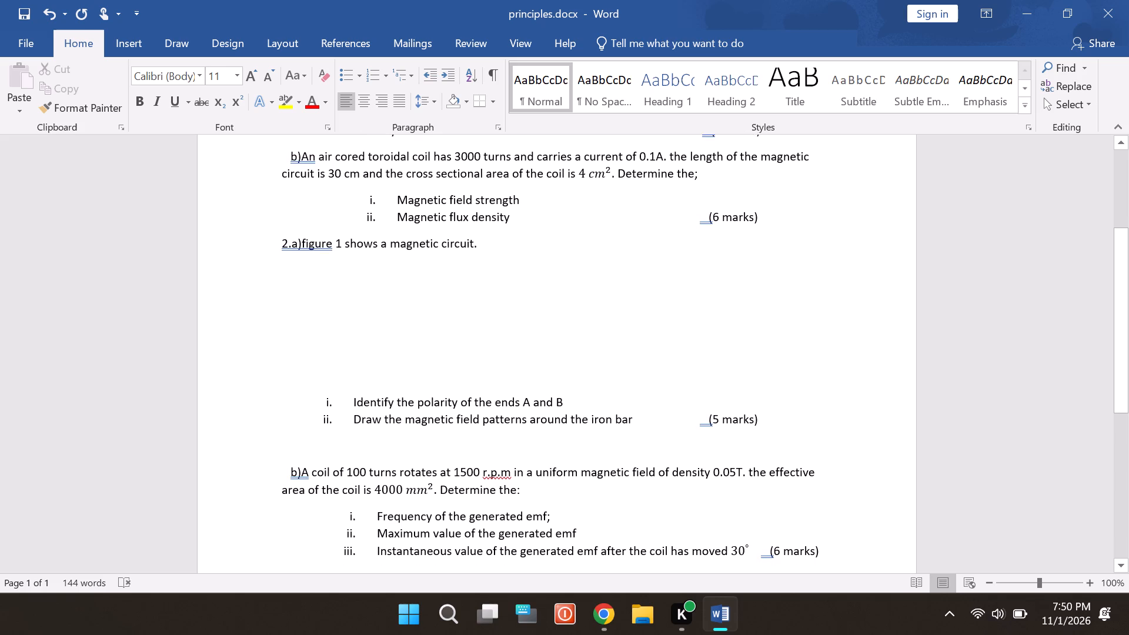
pyautogui.scroll(-3, 640, 532)
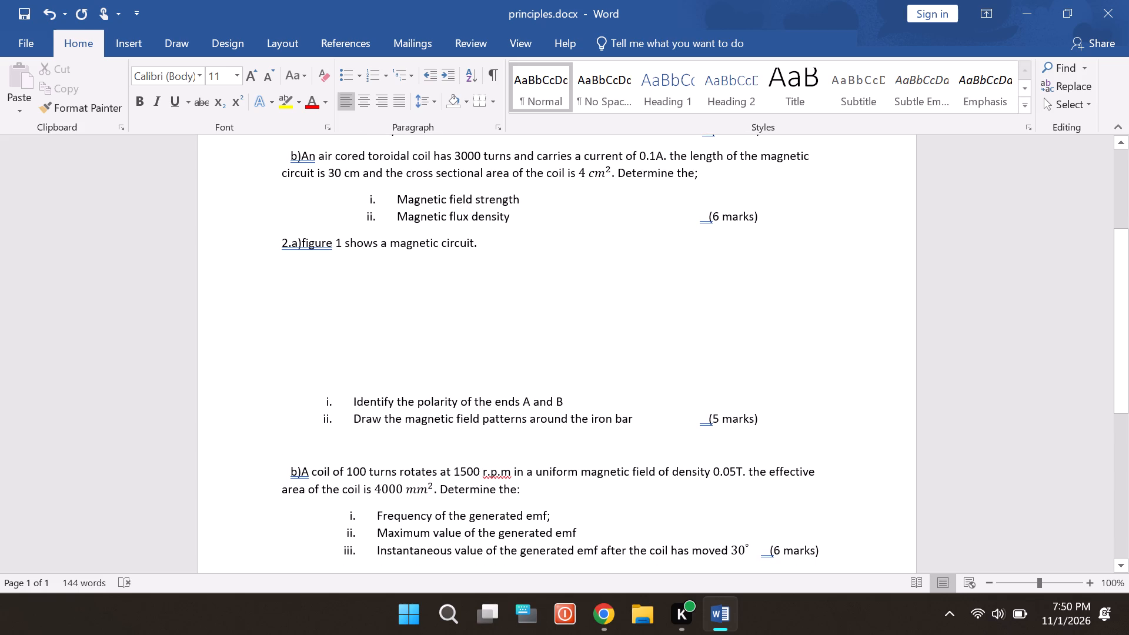
pyautogui.scroll(-1, 640, 532)
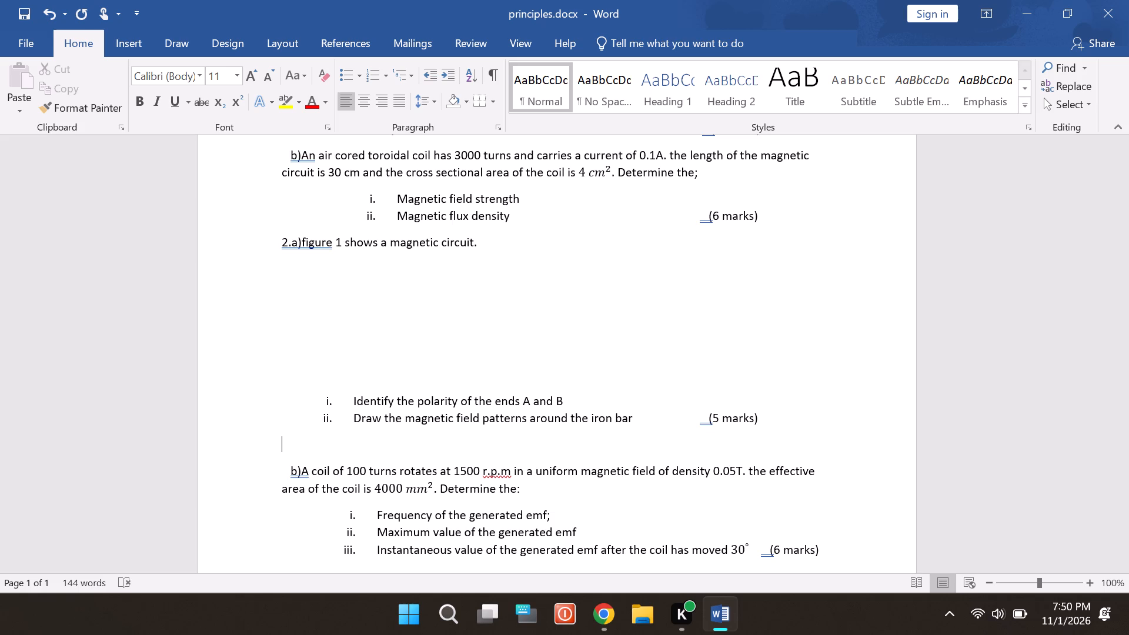
pyautogui.scroll(-1, 640, 532)
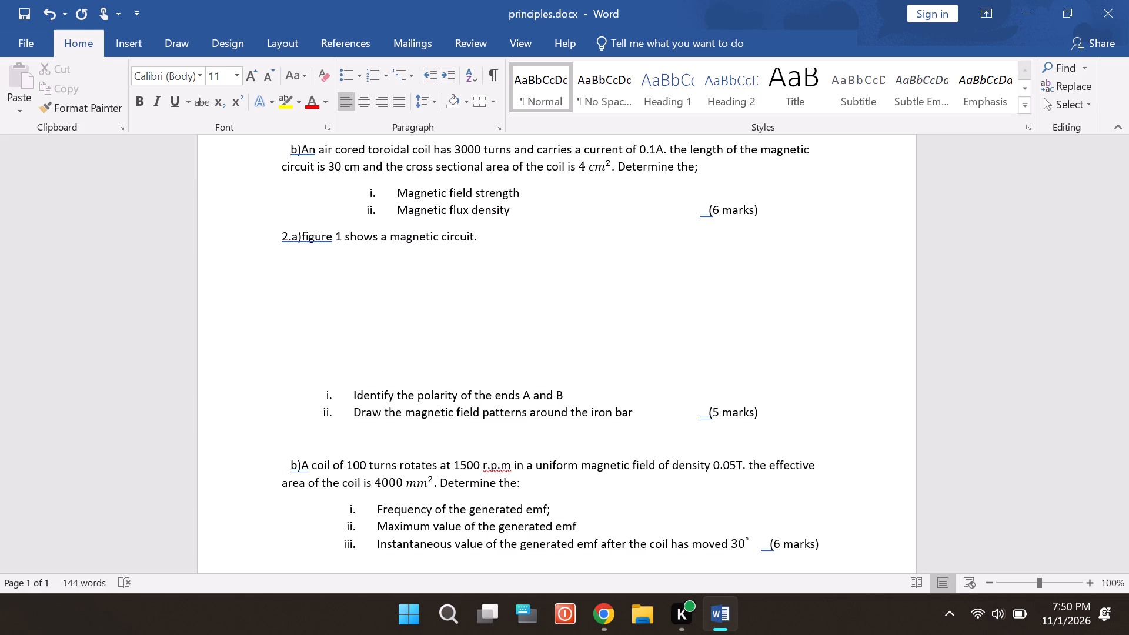
pyautogui.scroll(-1, 640, 532)
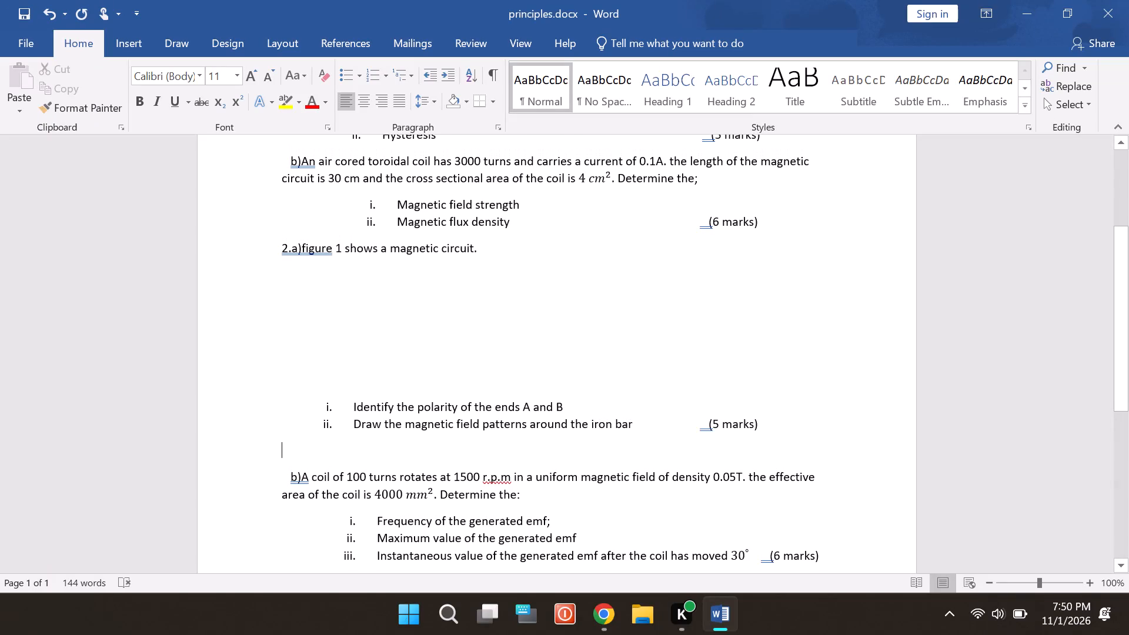
pyautogui.scroll(-3, 640, 532)
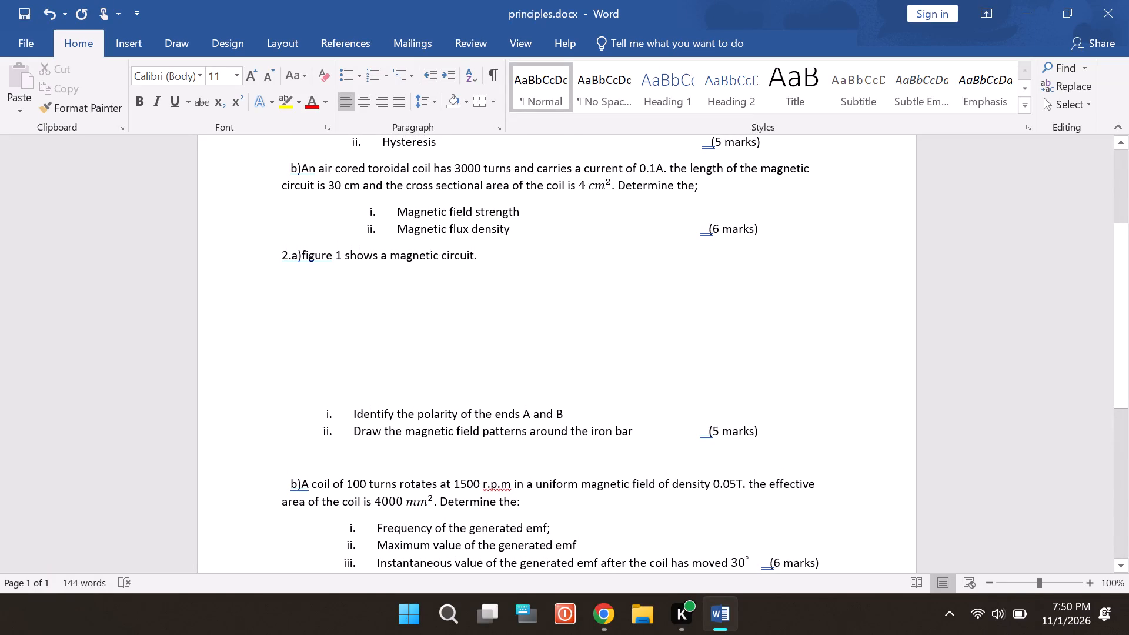
pyautogui.scroll(-2, 640, 532)
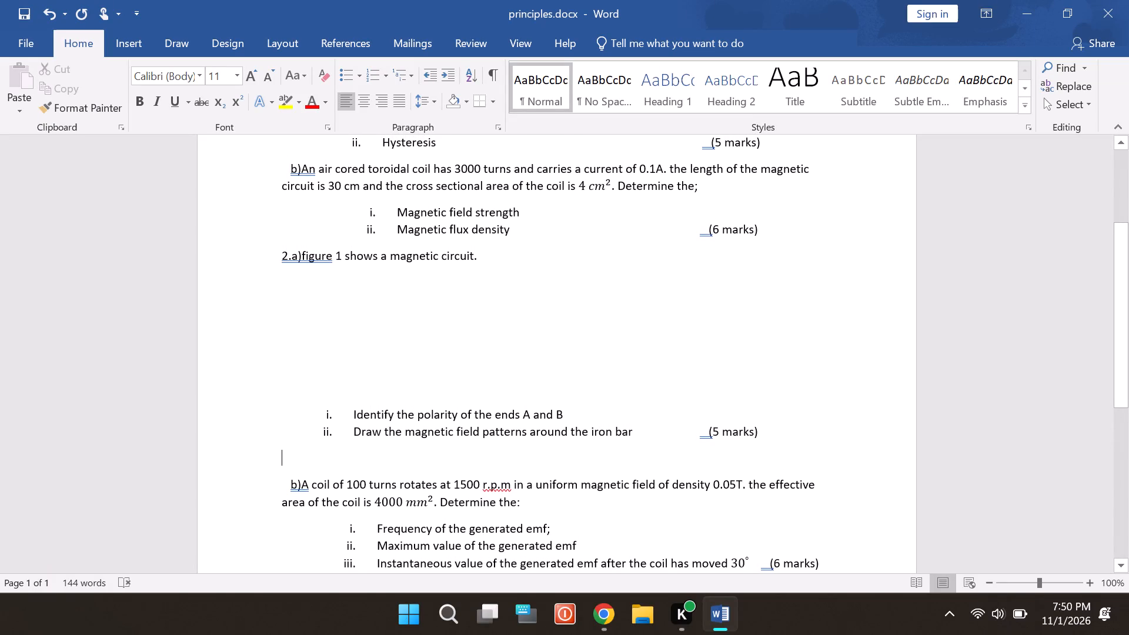
pyautogui.scroll(-1, 640, 532)
# Write part b) of question 2 in the blank paragraph, slightly indented, as "b)sketch a hysteresis loop for a magnetic material".
pyautogui.press('space')
pyautogui.press('space')
pyautogui.press('space')
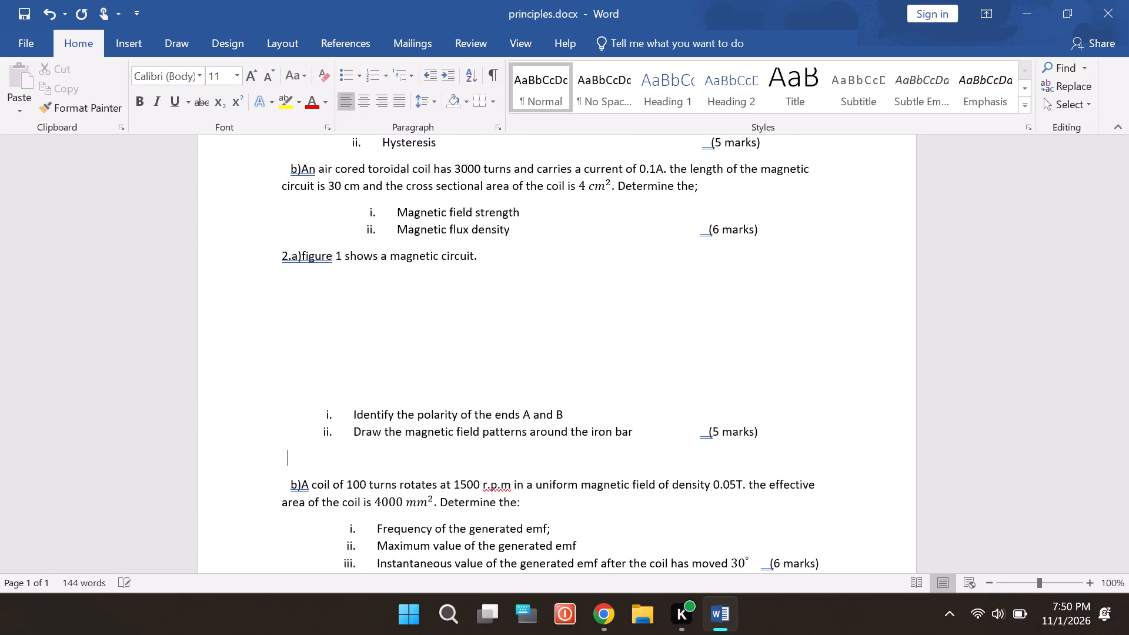
pyautogui.press('b')
pyautogui.hotkey('shift', ')')
pyautogui.press('s')
pyautogui.write('ketch')
pyautogui.press('space')
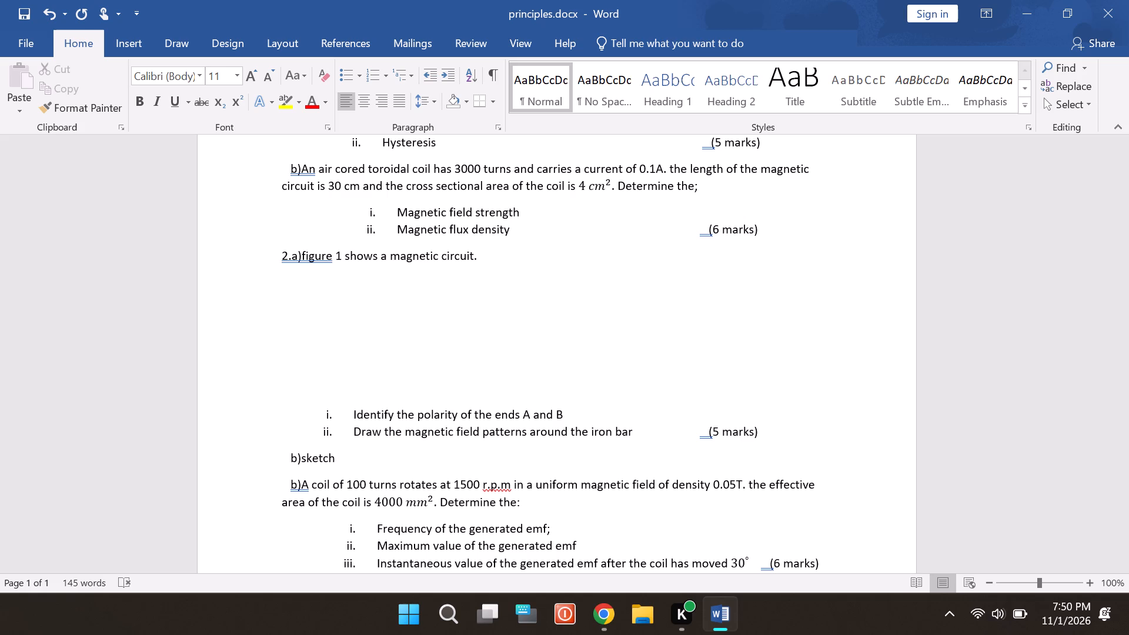
pyautogui.write('a hystere')
pyautogui.write('sis loo')
pyautogui.press('p')
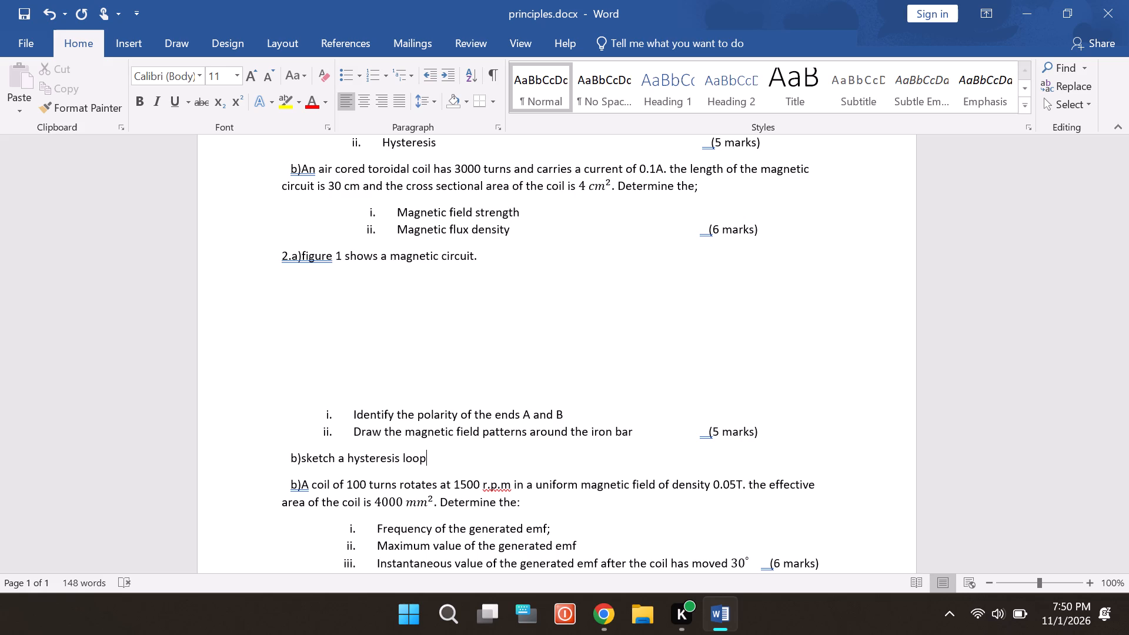
pyautogui.press('space')
pyautogui.write('for a magnetic matefi')
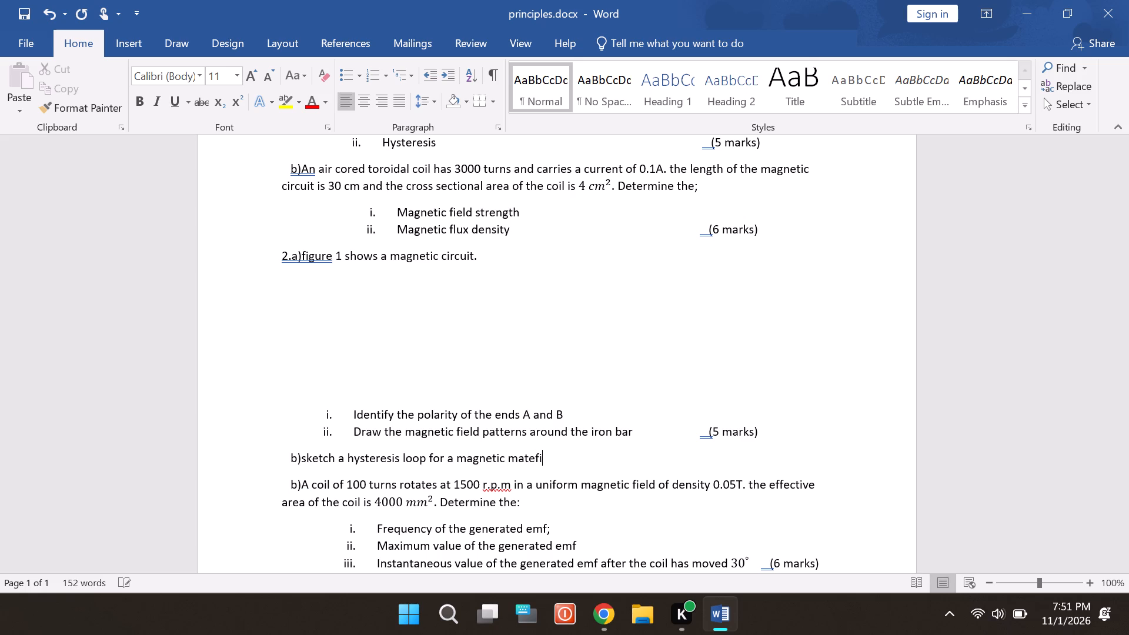
pyautogui.press('a')
pyautogui.press('BackSpace')
pyautogui.press('BackSpace')
pyautogui.press('BackSpace')
pyautogui.write('rial')
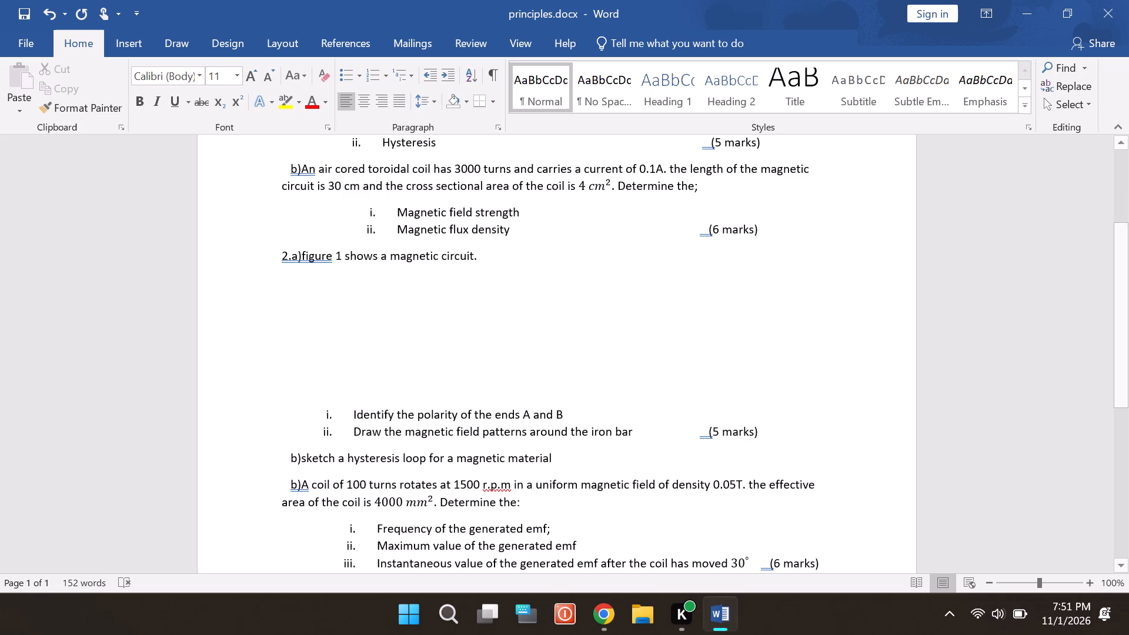
# Insert the sub-item label "(i)" directly after "b)" in the hysteresis loop question.
pyautogui.click(302, 459)
pyautogui.write('(i)')
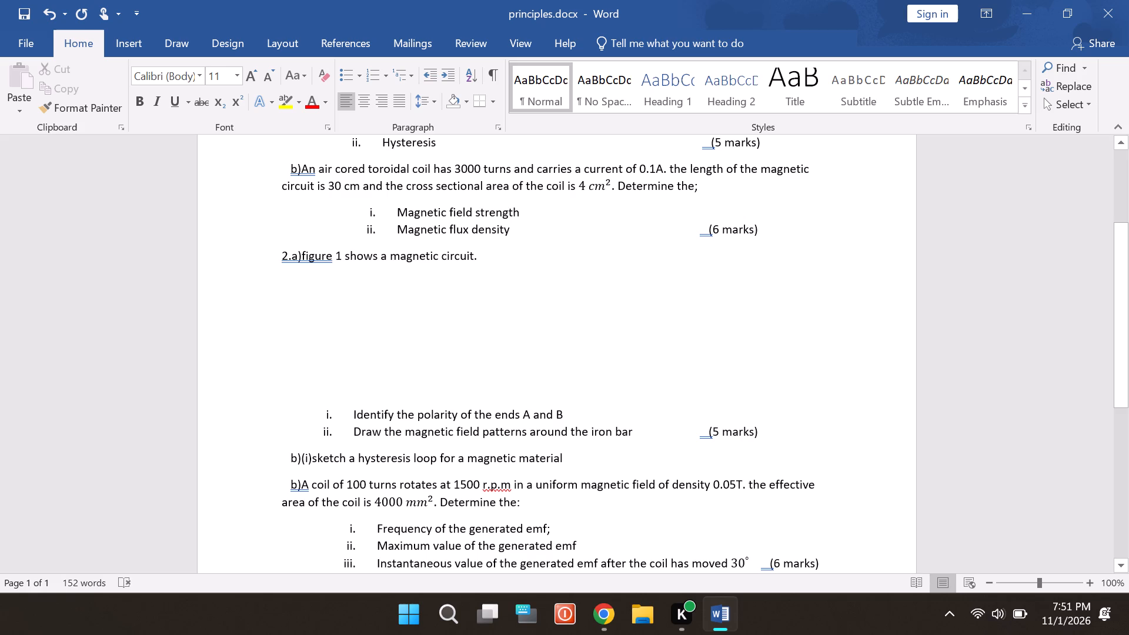
# Add an indented paragraph below the hysteresis loop question reading "(ii)indicate the following on the loop in (b)(i):".
pyautogui.click(573, 454)
pyautogui.press('Return')
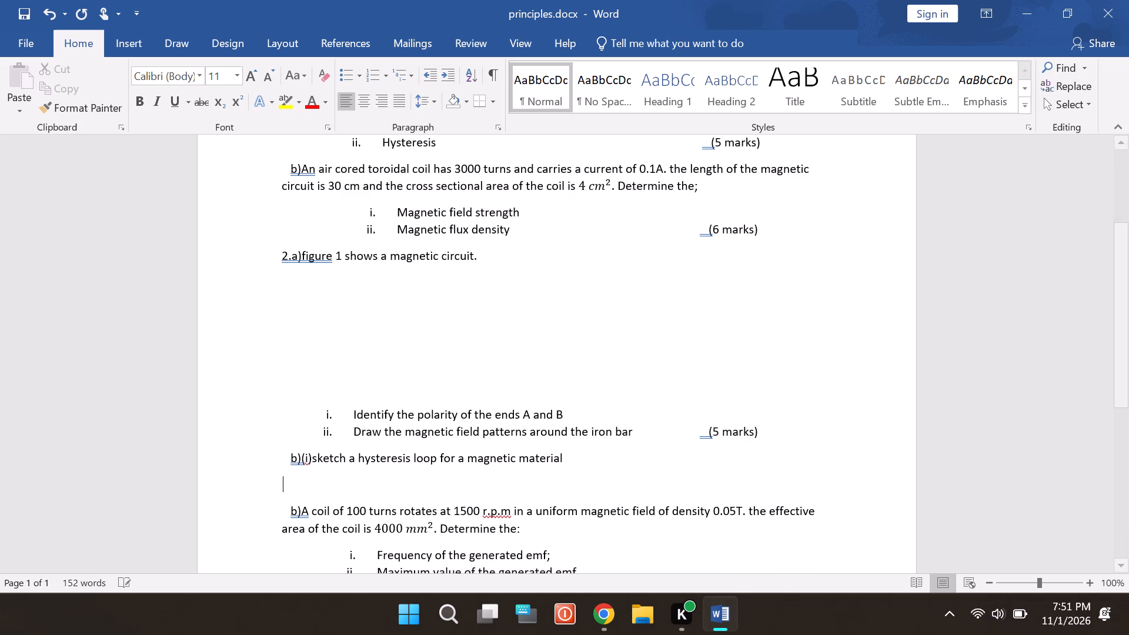
pyautogui.press('space')
pyautogui.press('space')
pyautogui.press('space')
pyautogui.press('space')
pyautogui.press('space')
pyautogui.press('space')
pyautogui.press('space')
pyautogui.write('(ii)')
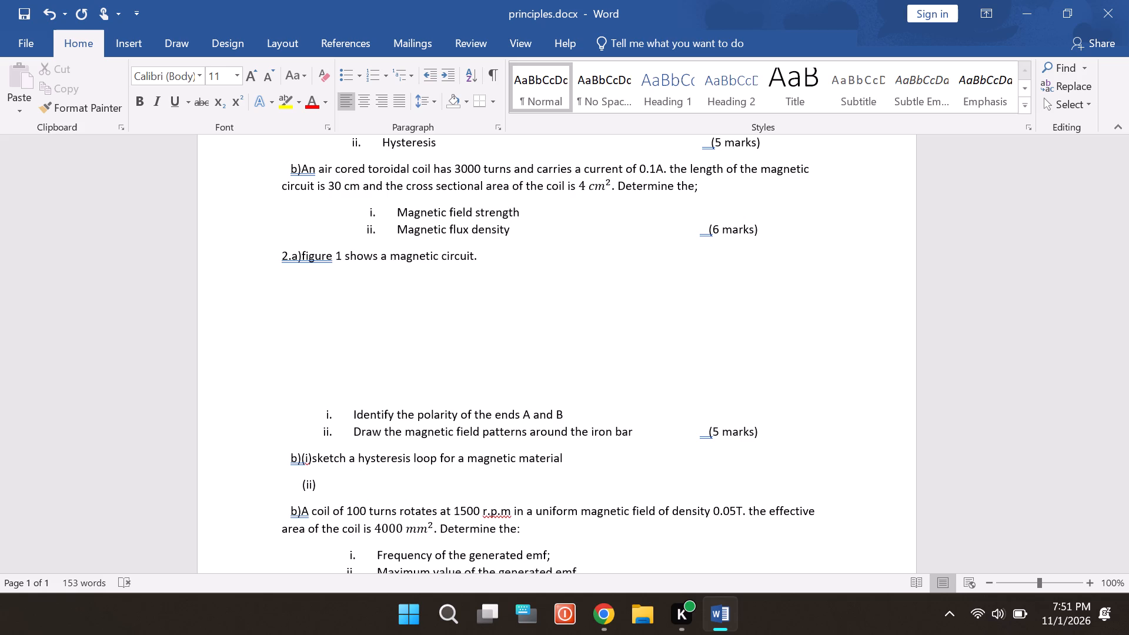
pyautogui.write('indicate the following on the loo')
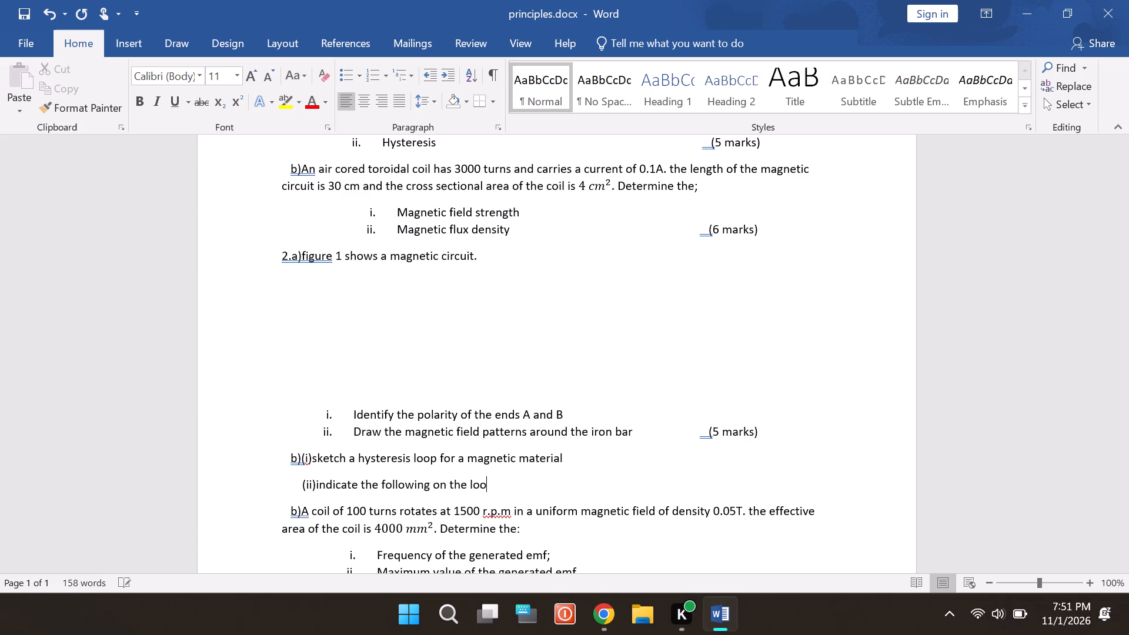
pyautogui.press('p')
pyautogui.press('space')
pyautogui.write('in')
pyautogui.press('space')
pyautogui.hotkey('shift', '(')
pyautogui.write('b)')
pyautogui.write('(i')
pyautogui.hotkey('shift', ')')
pyautogui.hotkey('shift', ':')
# Start an indented uppercase Roman numeral list (I., II., III.) below sub-item (ii), with "Remnant flux" as the first item.
pyautogui.press('Return')
pyautogui.press('space')
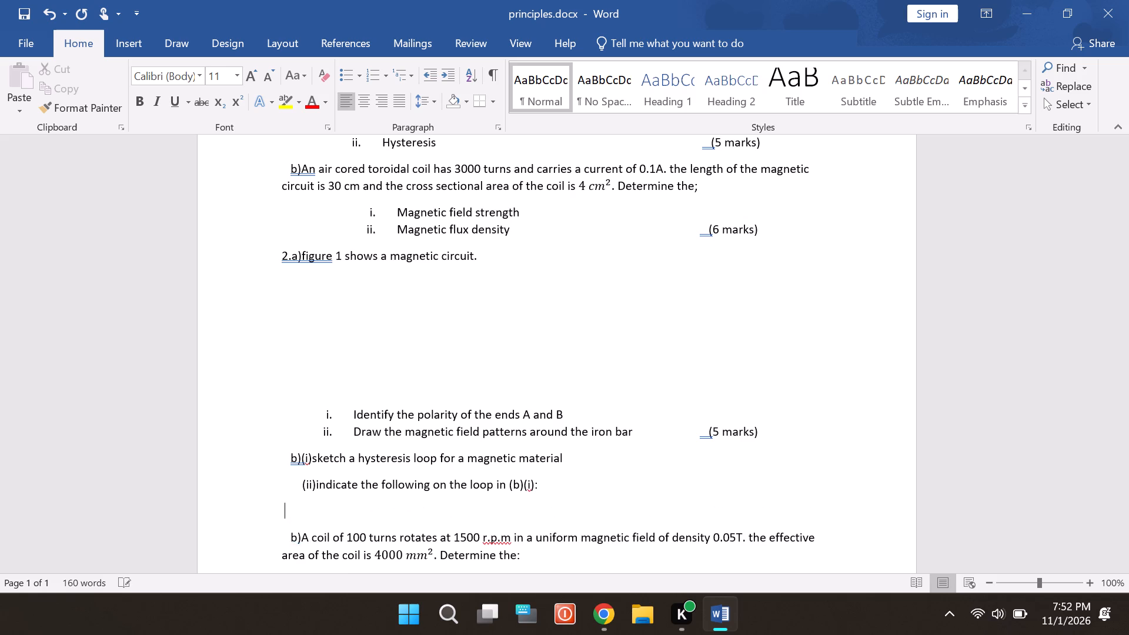
pyautogui.press('space')
pyautogui.press('space')
pyautogui.press('space')
pyautogui.press('space')
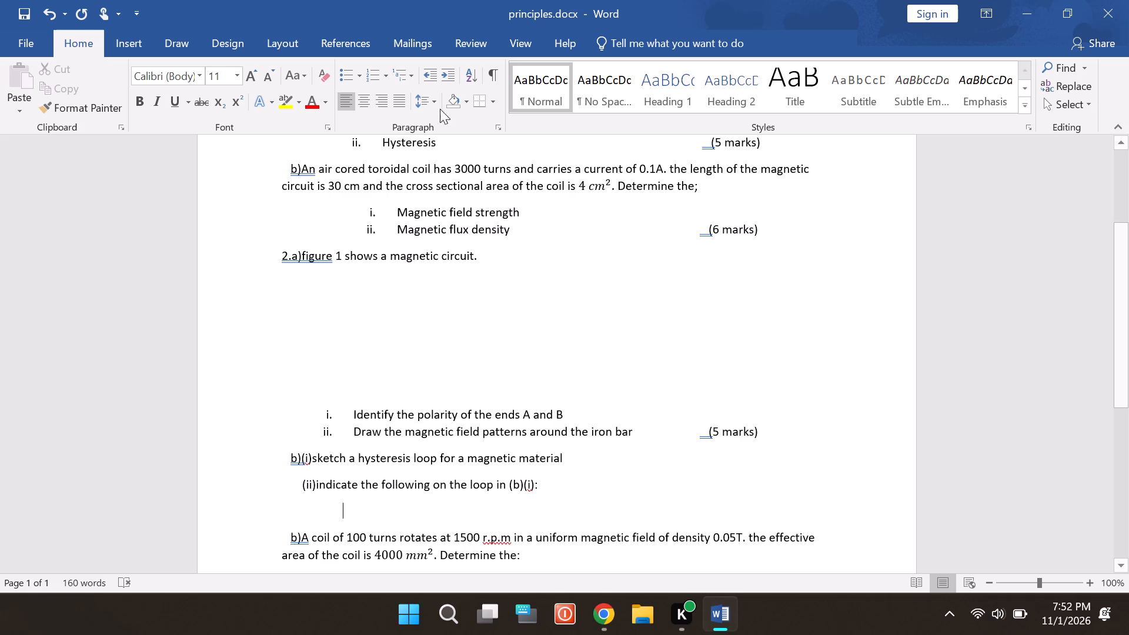
pyautogui.click(382, 72)
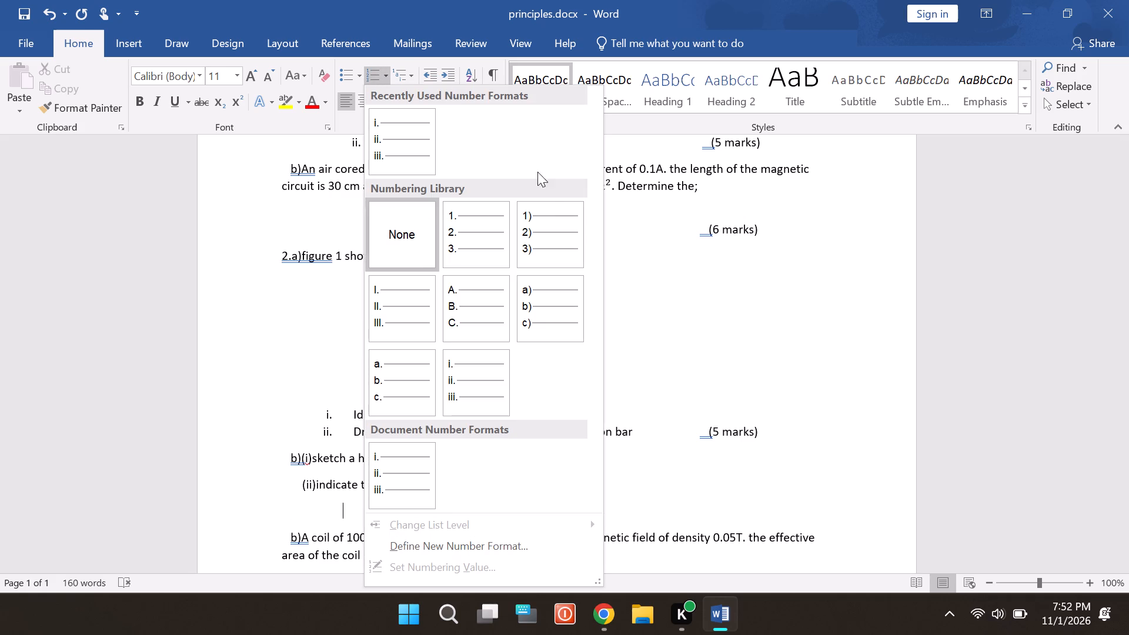
pyautogui.click(402, 298)
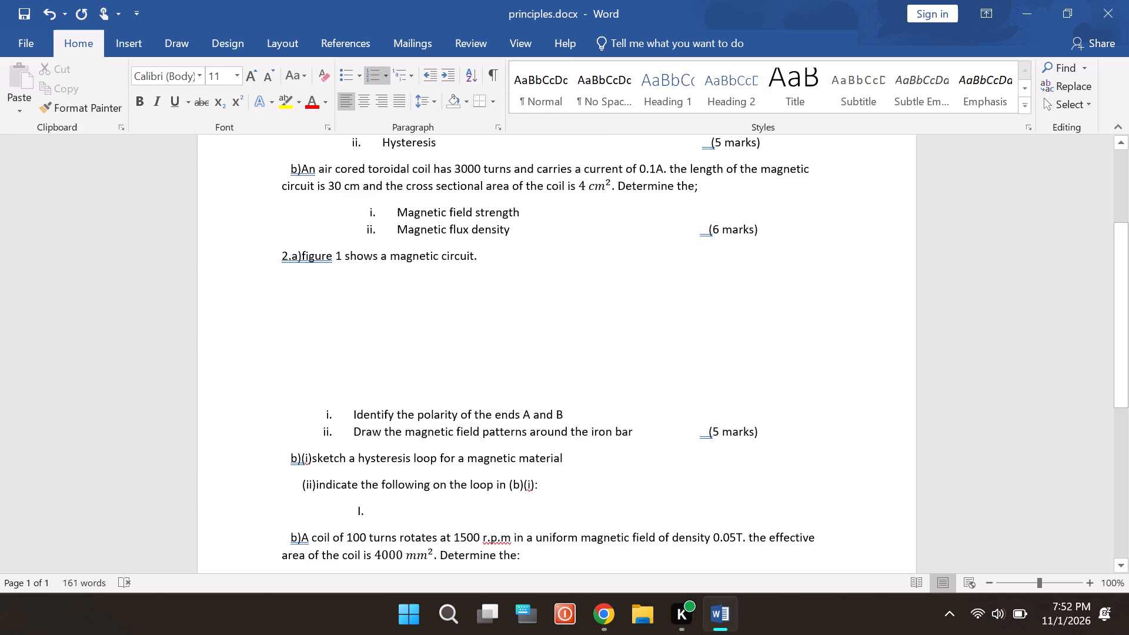
pyautogui.write('remnant f')
pyautogui.write('lu')
pyautogui.press('x')
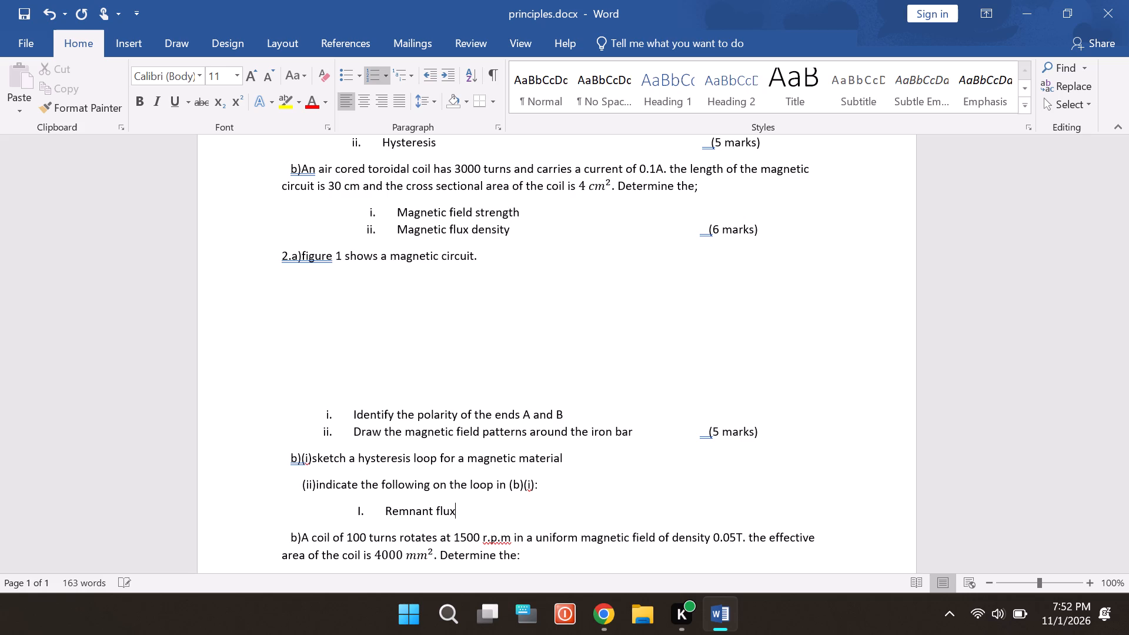
# Add "Coercive force" and "Saturation flux density" as list items II and III.
pyautogui.press('Return')
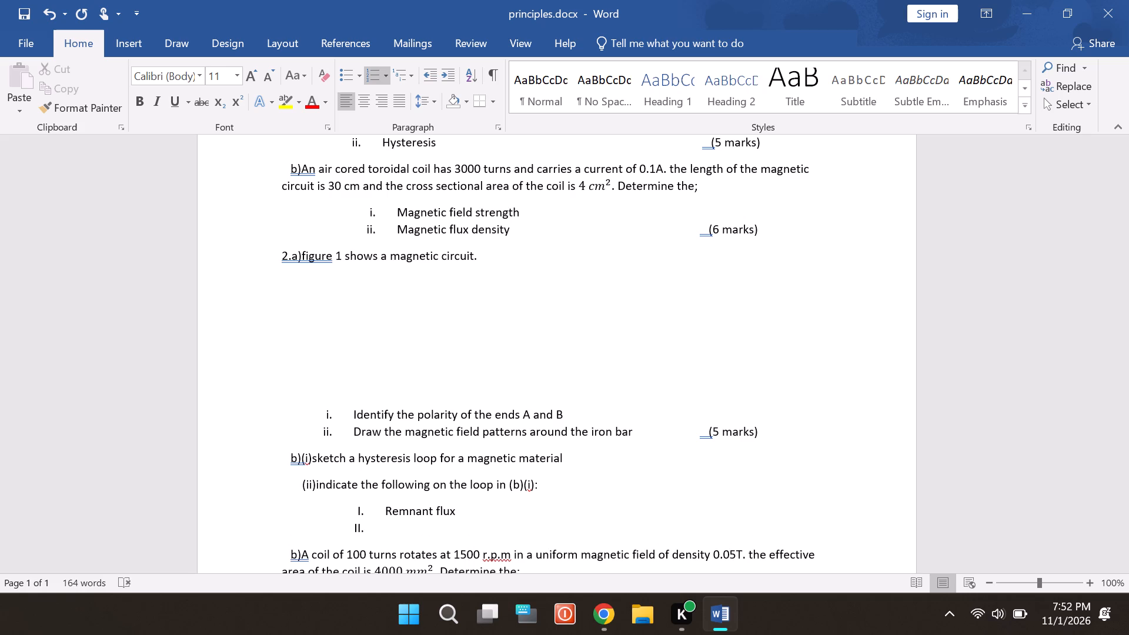
pyautogui.write('coercive')
pyautogui.press('space')
pyautogui.write('for')
pyautogui.write('ce')
pyautogui.press('Return')
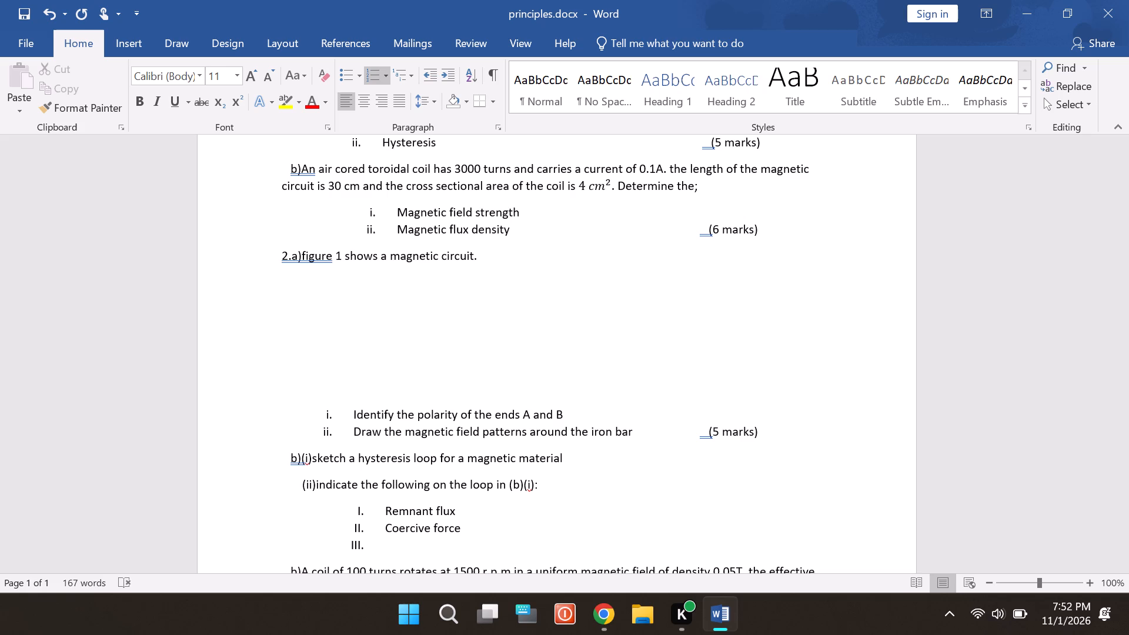
pyautogui.write('saturation flux density')
# Add the mark allocation "(6 marks)" at the end of item III, spaced out to line up roughly with the allocations above.
pyautogui.press('space')
pyautogui.press('space')
pyautogui.press('space')
pyautogui.press('space')
pyautogui.press('space')
pyautogui.press('space')
pyautogui.press('space')
pyautogui.press('space')
pyautogui.press('space')
pyautogui.press('space')
pyautogui.press('space')
pyautogui.press('space')
pyautogui.press('space')
pyautogui.press('space')
pyautogui.press('space')
pyautogui.press('space')
pyautogui.press('space')
pyautogui.press('space')
pyautogui.press('space')
pyautogui.press('space')
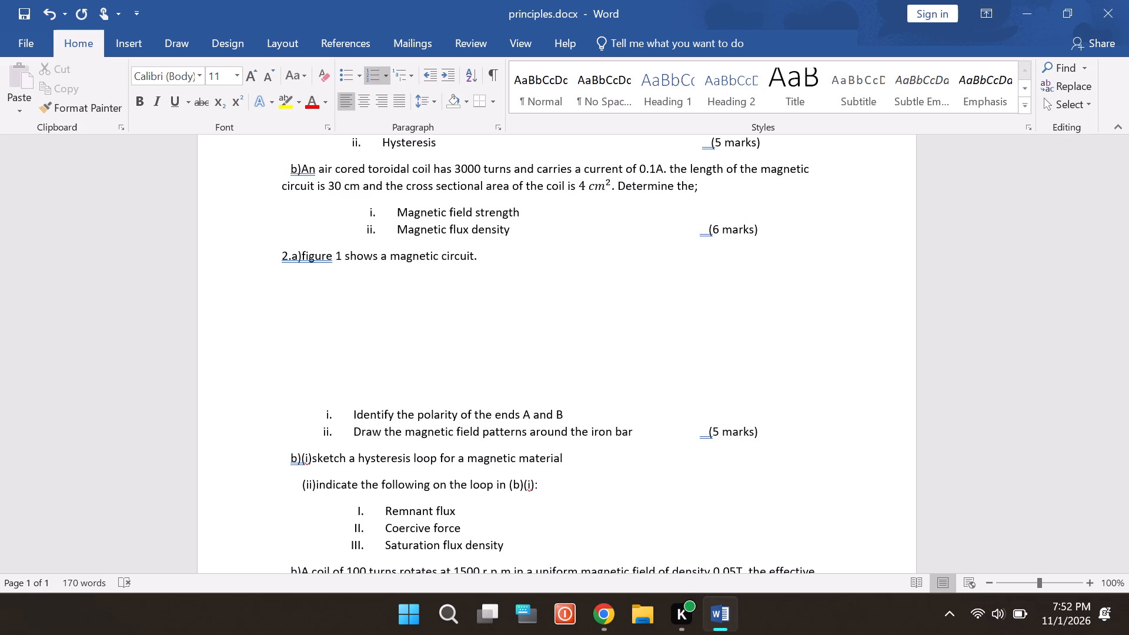
pyautogui.hotkey('shift', '(')
pyautogui.write('6 marks')
pyautogui.hotkey('shift', ')')
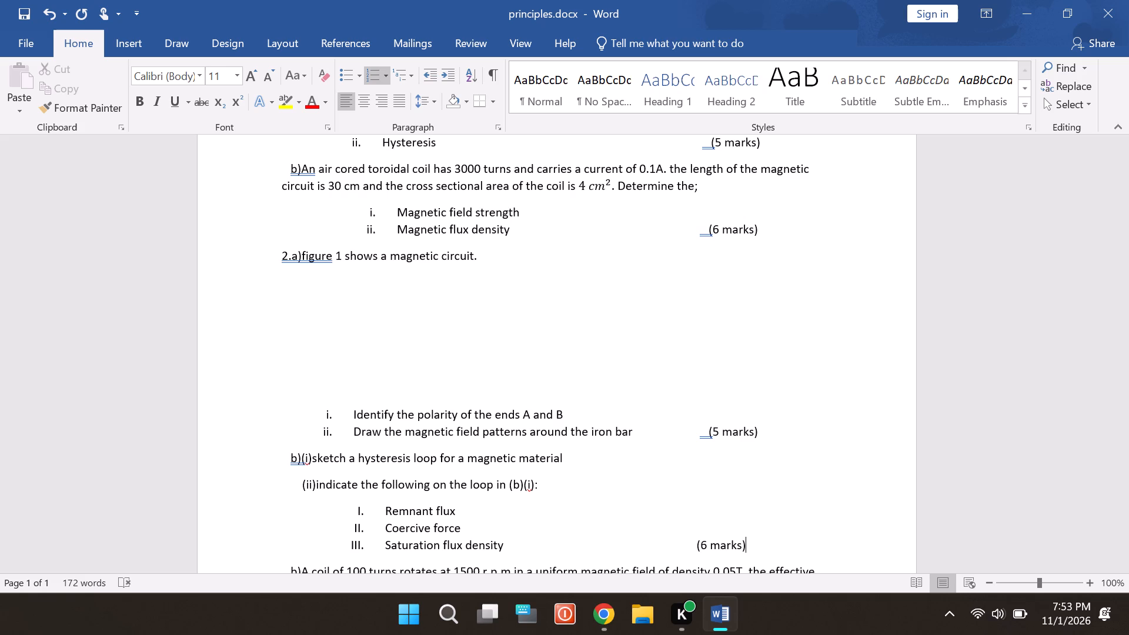
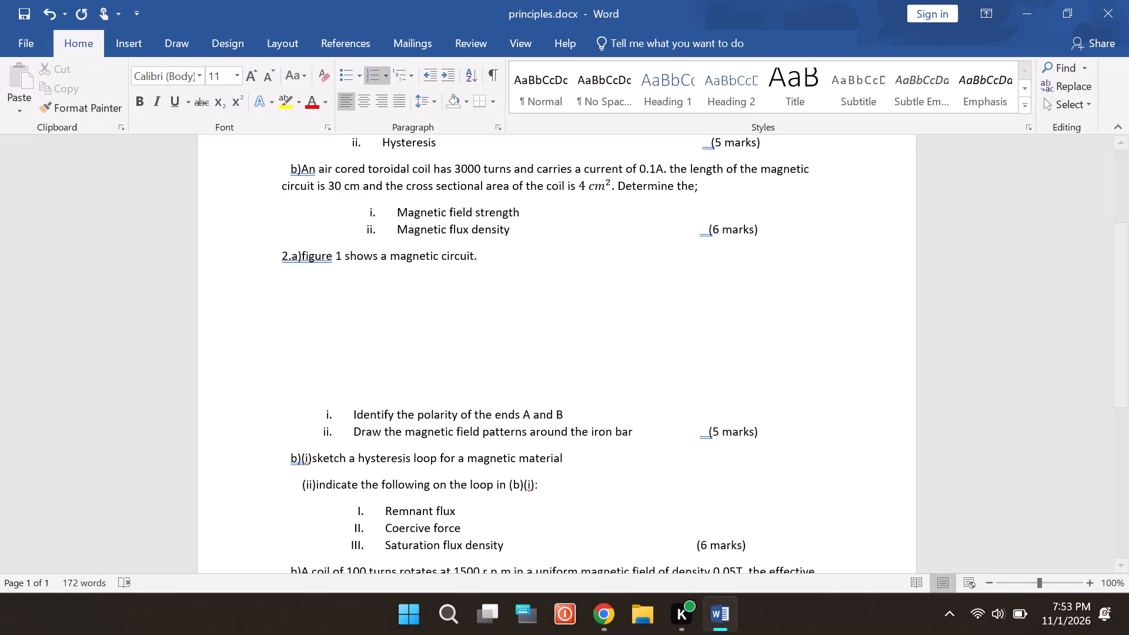
# Delete the old question b) about the coil of 100 turns rotating at 1500 r.p.m, including its sub-items i to iii.
pyautogui.click(395, 466)
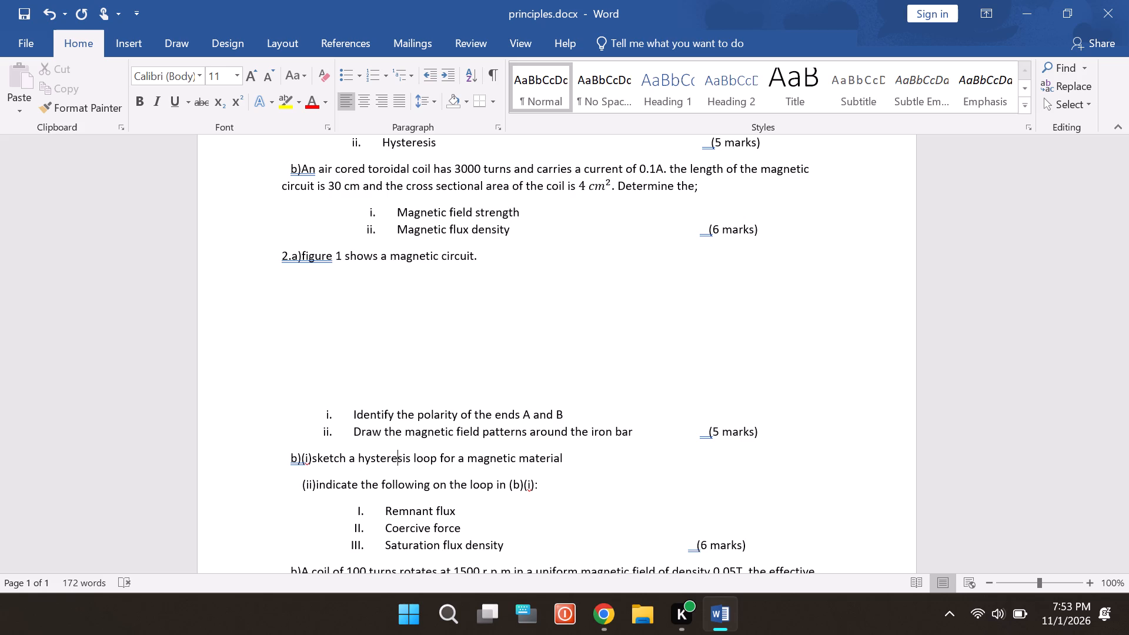
pyautogui.scroll(-3, 395, 456)
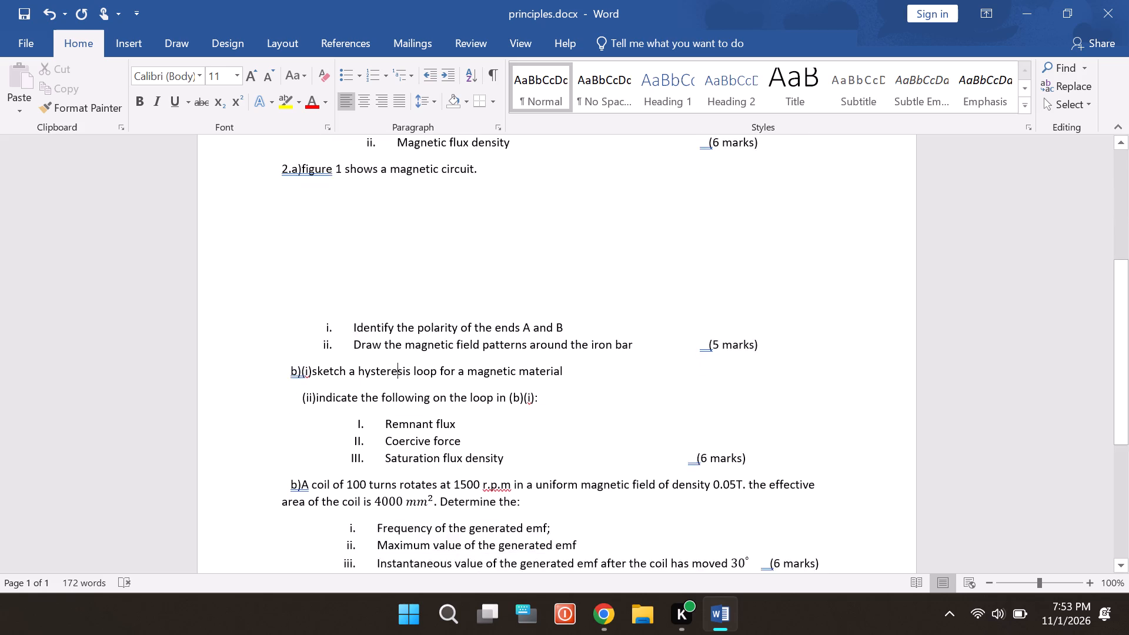
pyautogui.scroll(-2, 395, 456)
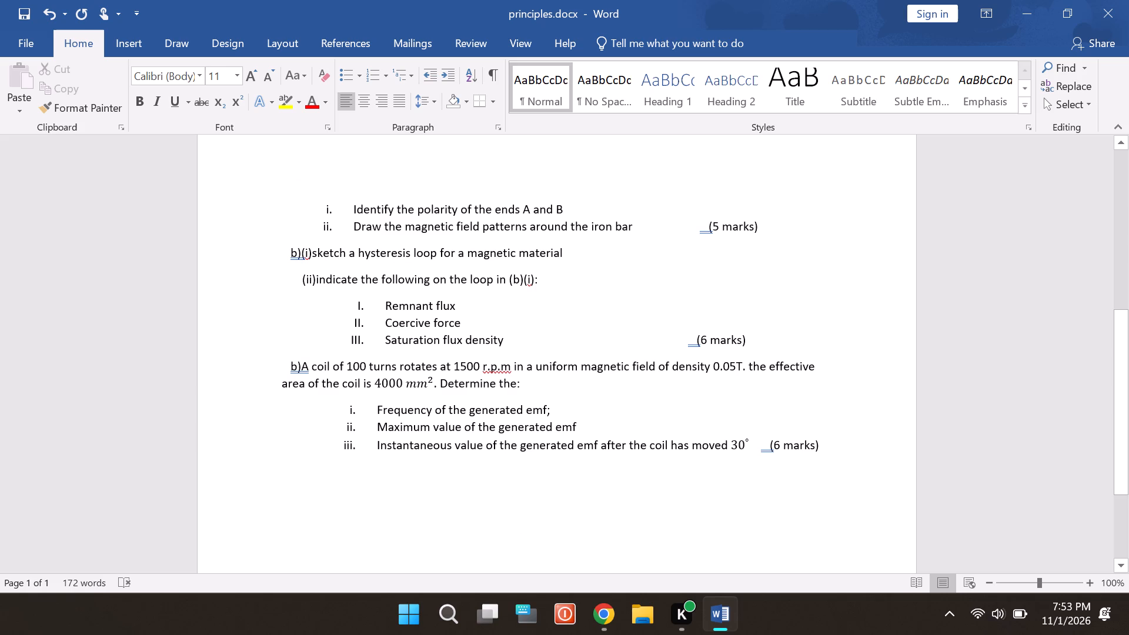
pyautogui.click(286, 367)
pyautogui.moveTo(286, 367); pyautogui.dragTo(599, 455)
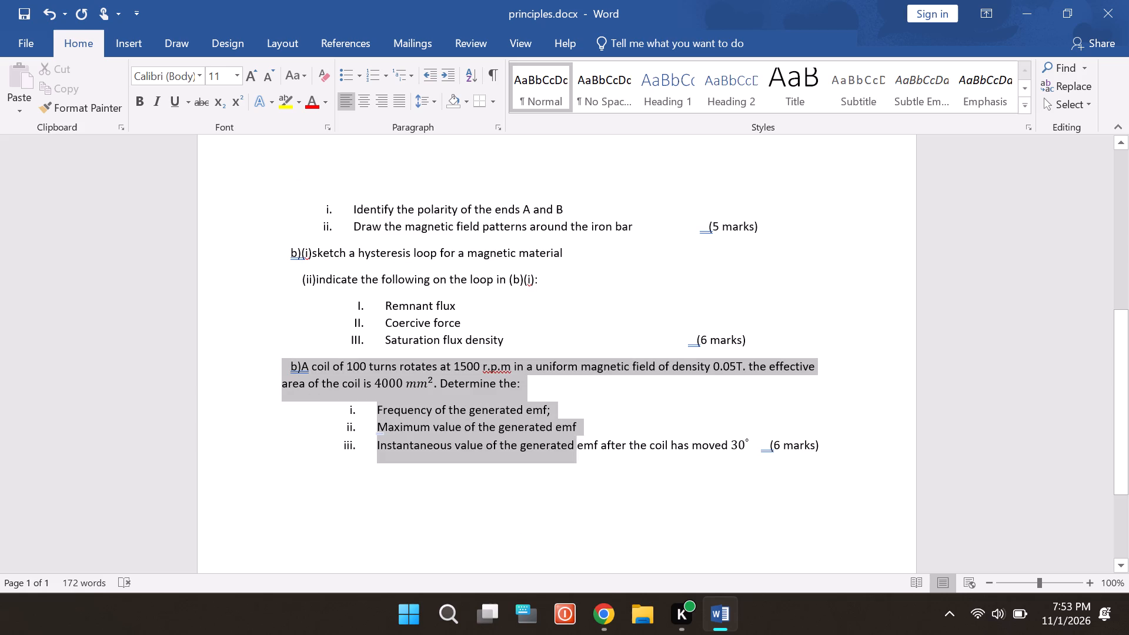
pyautogui.moveTo(599, 455); pyautogui.dragTo(826, 458)
pyautogui.press('BackSpace')
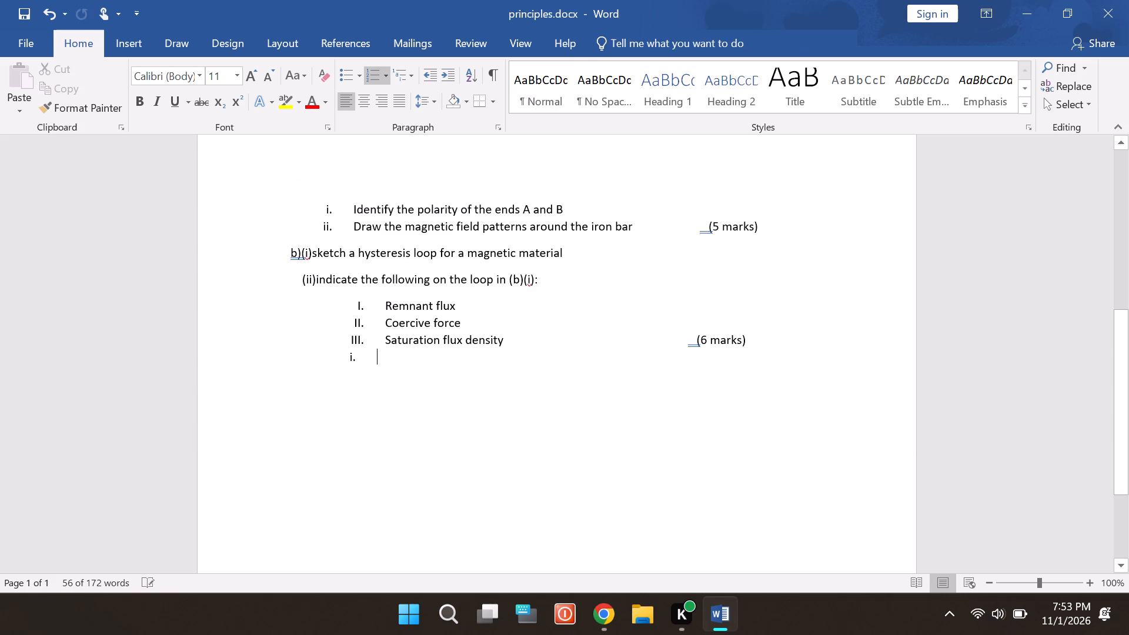
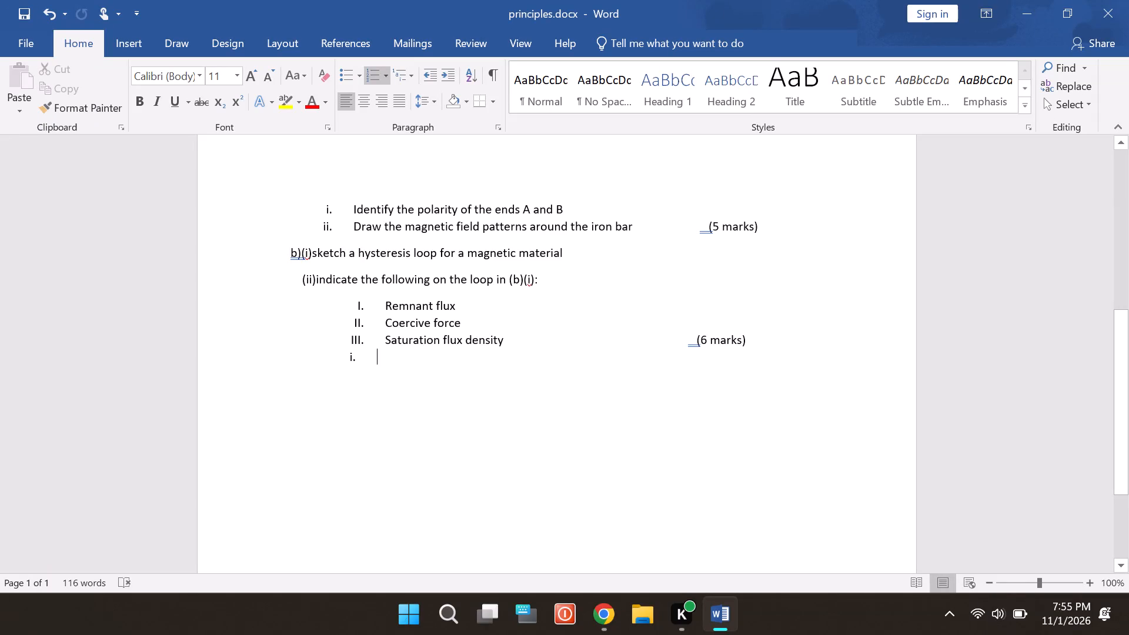
# Remove the empty numbered item i. left below "Saturation flux density", leaving a plain unindented line.
pyautogui.press('BackSpace')
pyautogui.press('BackSpace')
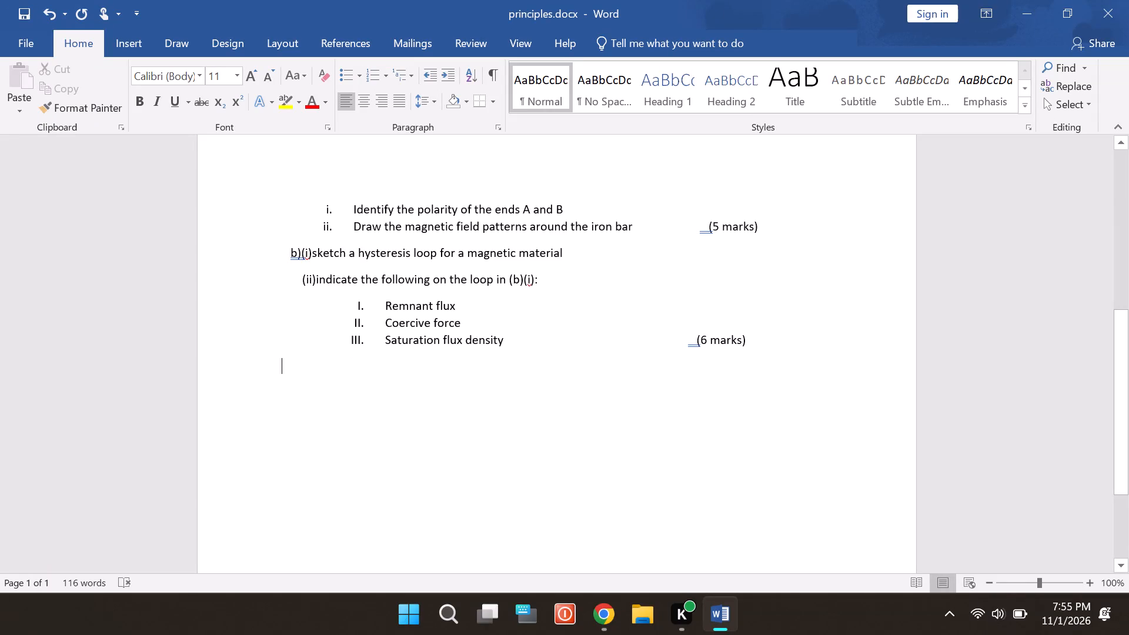
# Write the new question "3.a) (i)list four characteristics of lines of magnetic flux" on the line below the hysteresis loop question.
pyautogui.press('3')
pyautogui.press('.')
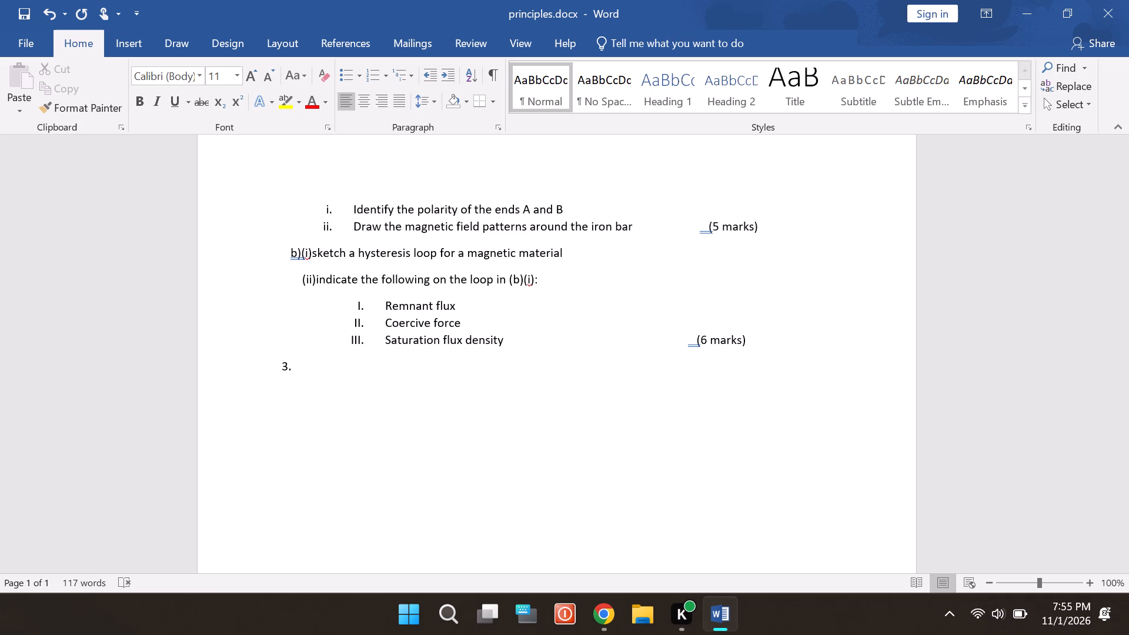
pyautogui.press('a')
pyautogui.hotkey('shift', ')')
pyautogui.press('space')
pyautogui.write('(i')
pyautogui.hotkey('shift', ')')
pyautogui.write('list four c')
pyautogui.write('haracteristic')
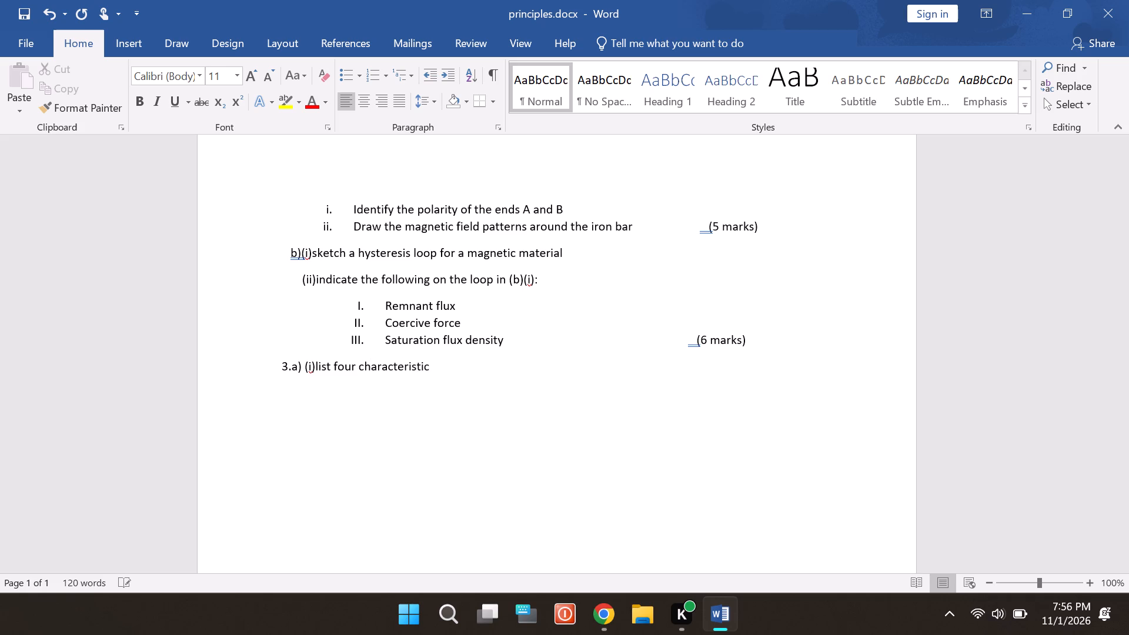
pyautogui.write('s')
pyautogui.press('space')
pyautogui.write('of')
pyautogui.press('space')
pyautogui.write('lines of')
pyautogui.press('space')
pyautogui.write('ma')
pyautogui.write('gnetic f')
pyautogui.write('lux')
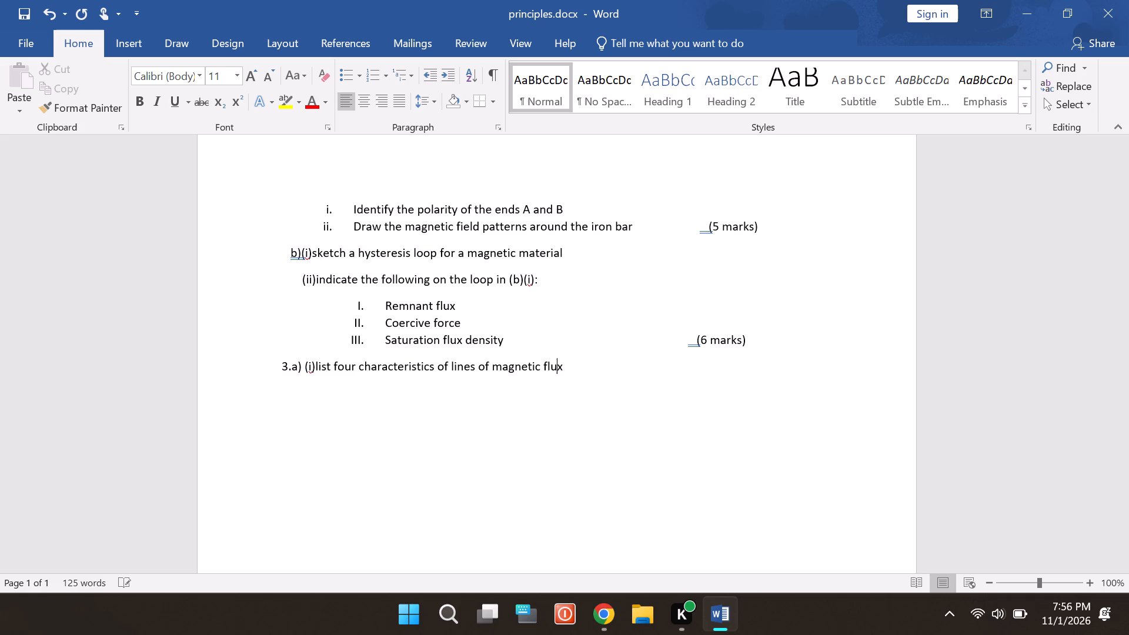
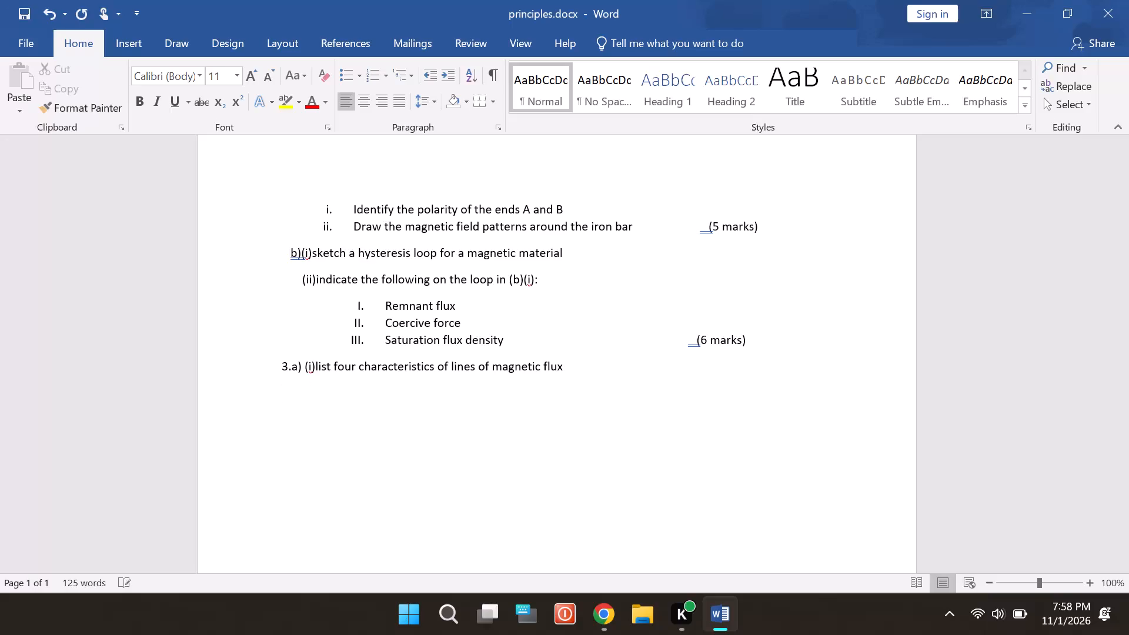
# Indent the new line below question 3.a) by a few spaces and remove the "(i)" marker from question 3.a).
pyautogui.press('space')
pyautogui.press('space')
pyautogui.press('space')
pyautogui.click(315, 369)
pyautogui.press('BackSpace')
pyautogui.press('BackSpace')
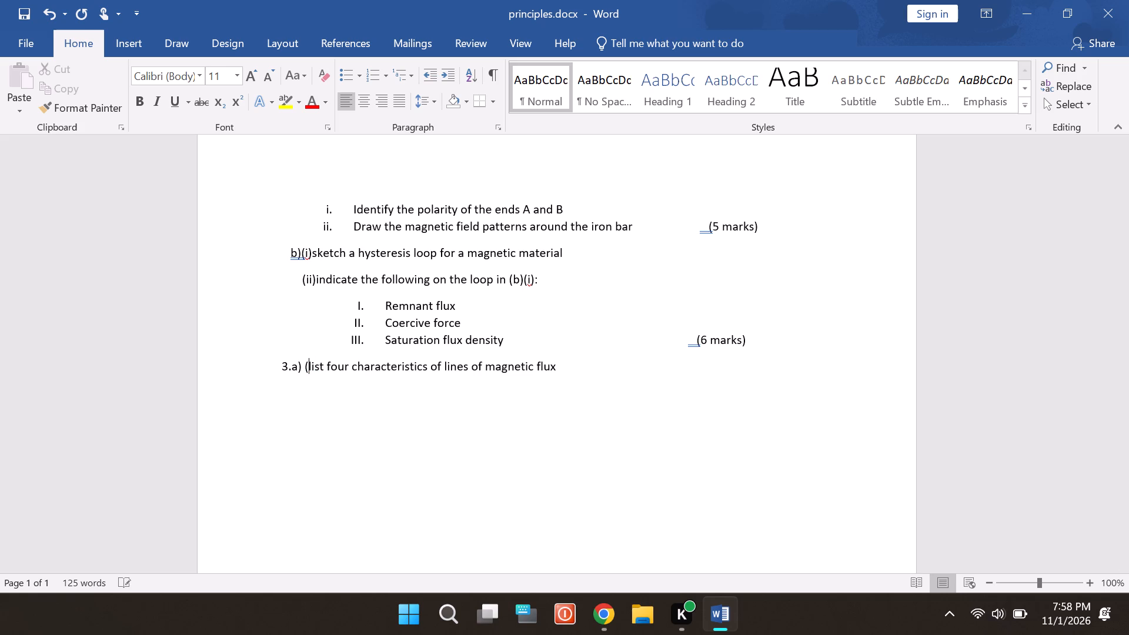
pyautogui.press('BackSpace')
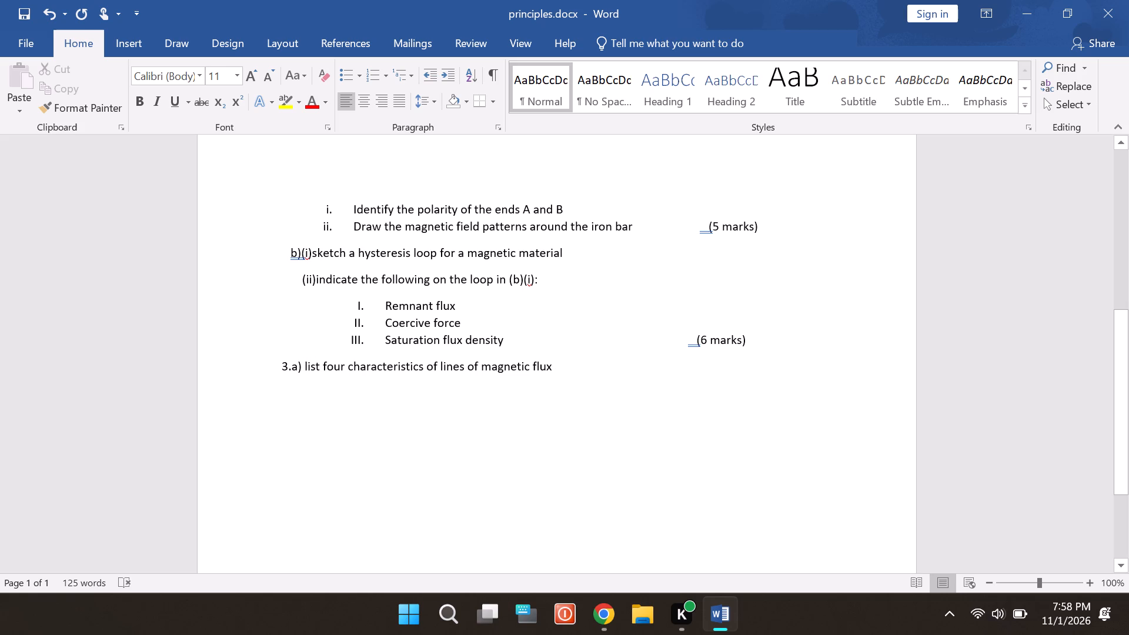
# Begin part b) below question 3.a) with "b)A mild steel ring has a radius of 80 mm and a cross sectional area of".
pyautogui.click(290, 391)
pyautogui.press('b')
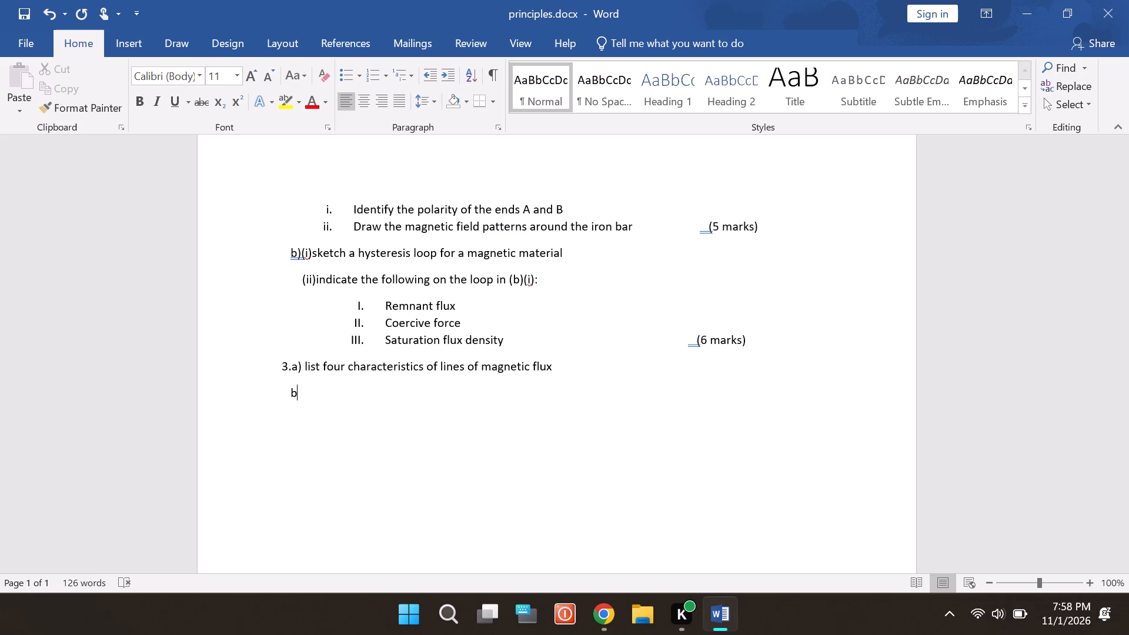
pyautogui.hotkey('shift', ')')
pyautogui.write('A mild')
pyautogui.press('space')
pyautogui.write('steel ring has')
pyautogui.press('space')
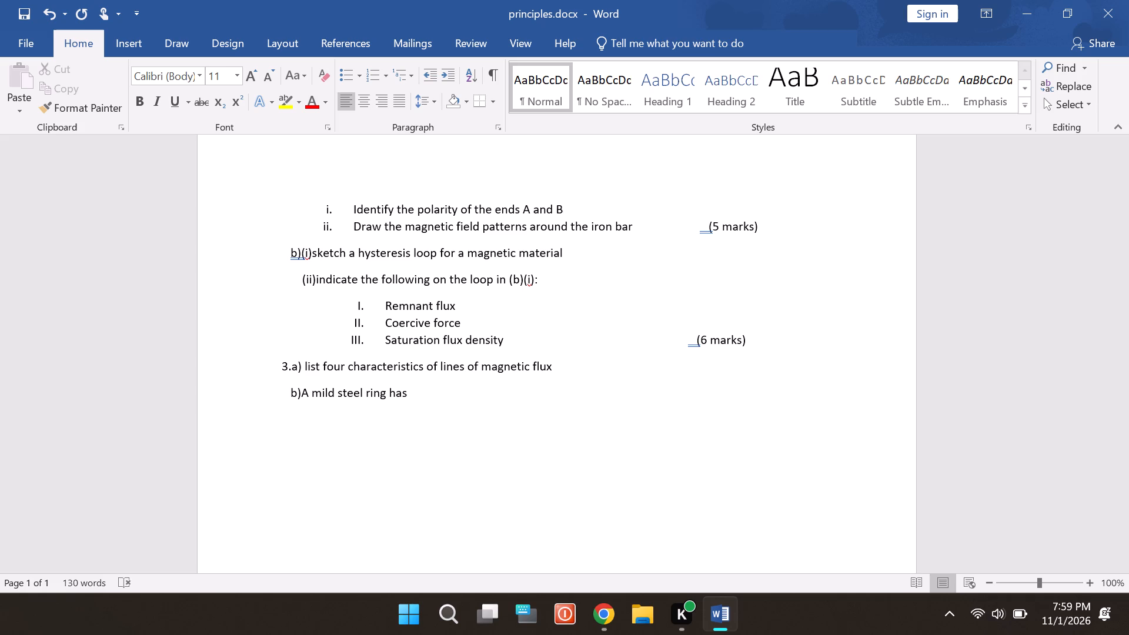
pyautogui.write('a radius')
pyautogui.press('space')
pyautogui.press('o')
pyautogui.write('f')
pyautogui.press('space')
pyautogui.write('80 mm')
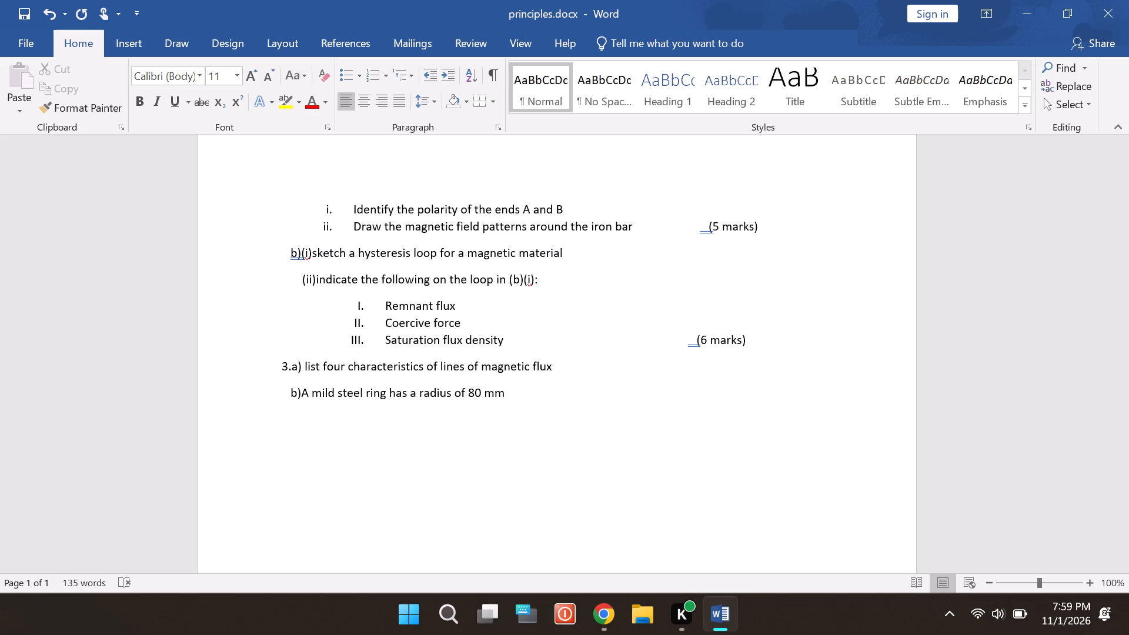
pyautogui.press('space')
pyautogui.write('and a cross sectional area of')
pyautogui.press('space')
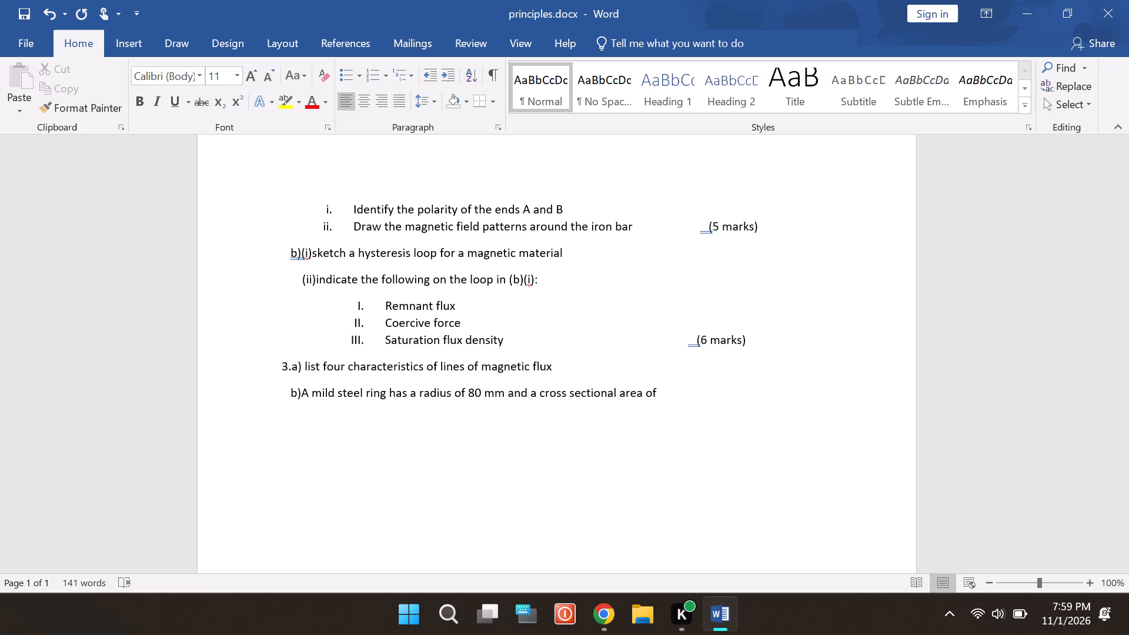
# Complete the cross sectional area in part b) with an inline superscript equation reading 700 mm².
pyautogui.click(140, 44)
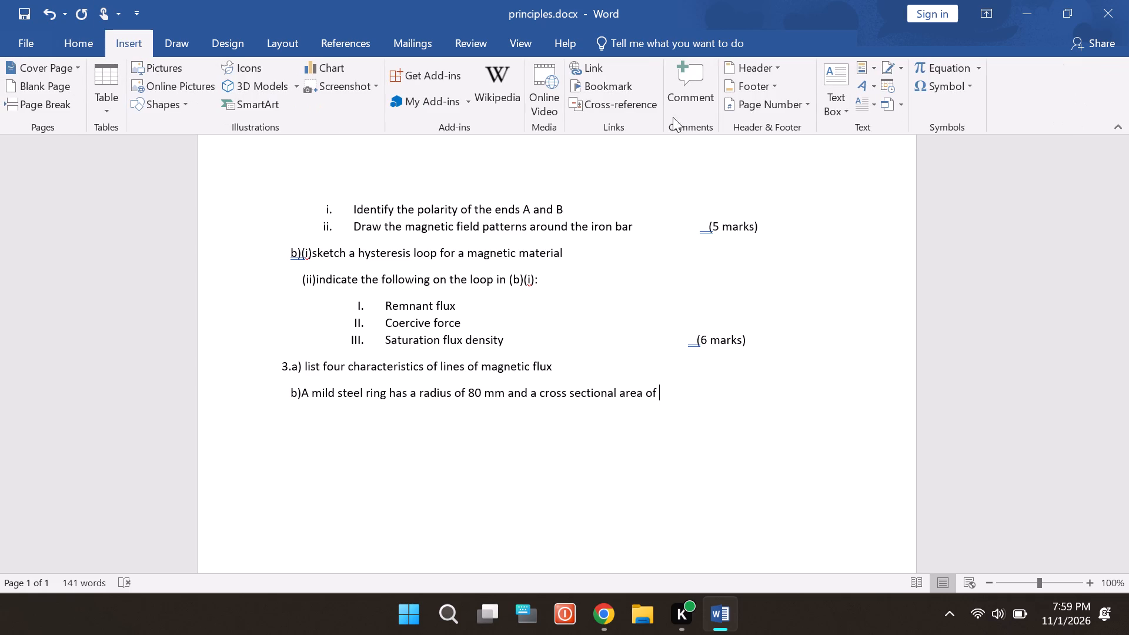
pyautogui.click(940, 63)
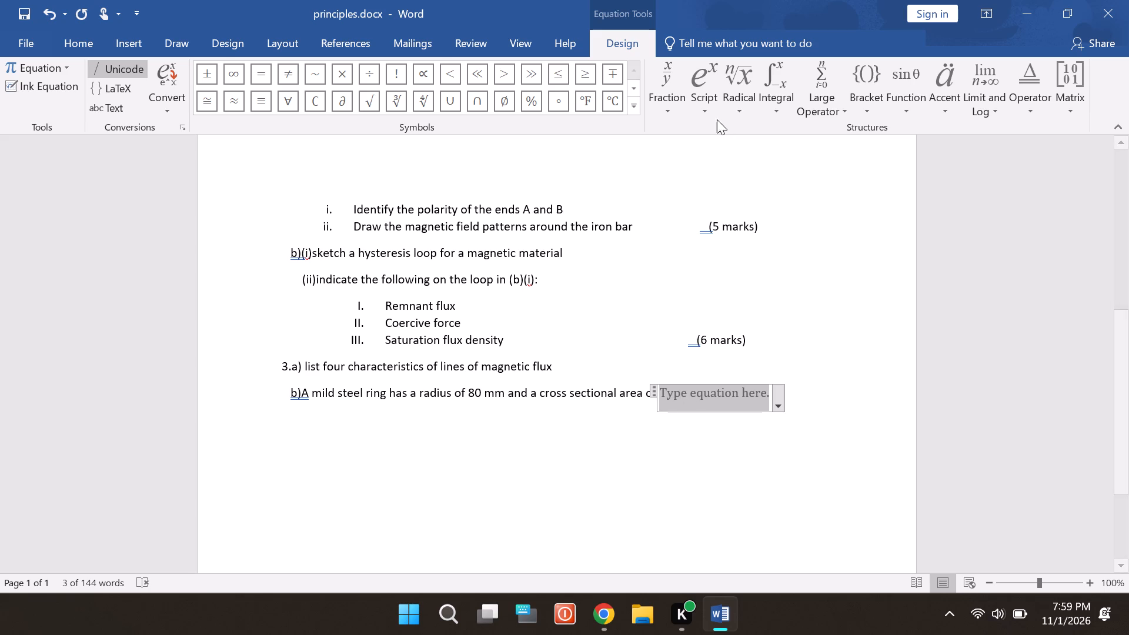
pyautogui.click(704, 105)
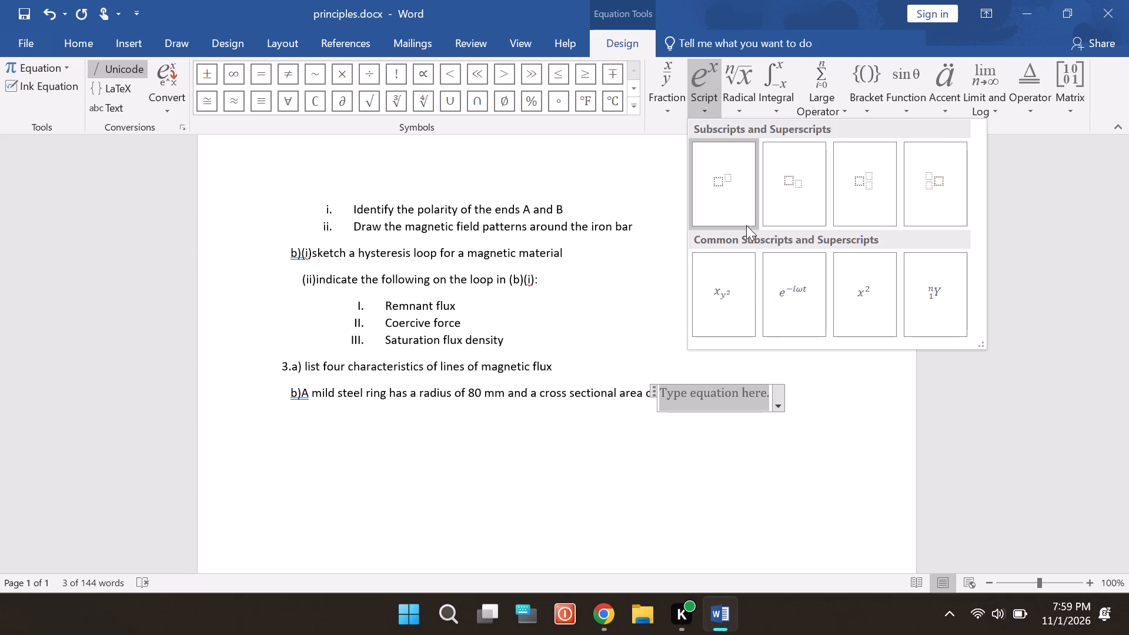
pyautogui.click(731, 189)
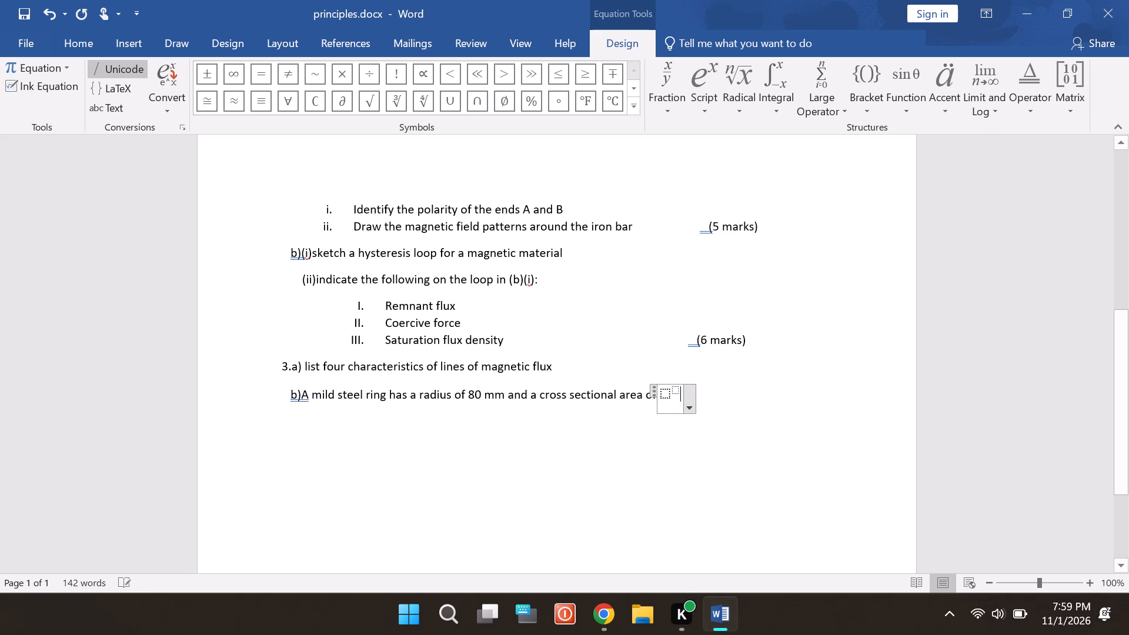
pyautogui.click(673, 393)
pyautogui.press('2')
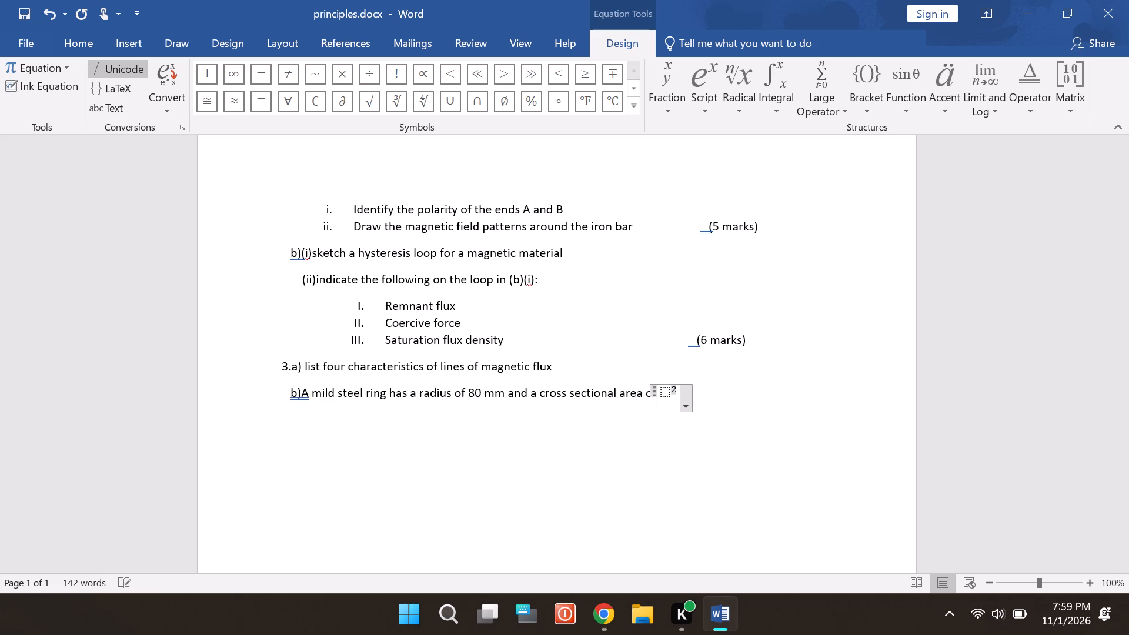
pyautogui.click(667, 390)
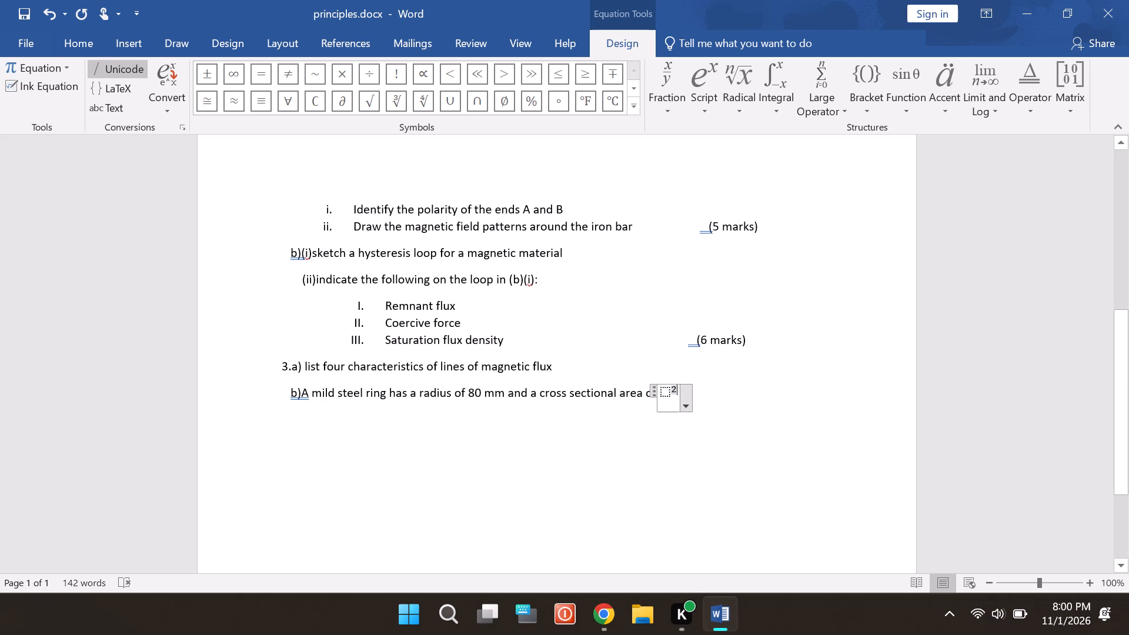
pyautogui.write('700 mm')
pyautogui.click(744, 399)
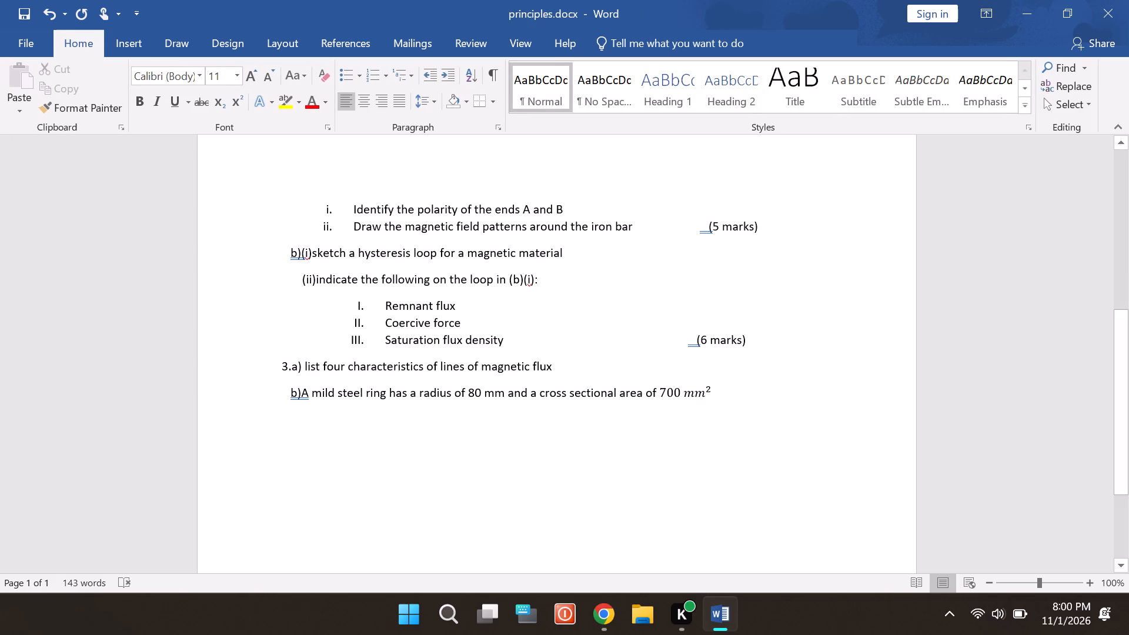
# End the area sentence in part b) with a full stop and start the next with "A current of 0.3A flows in the coil".
pyautogui.press('.')
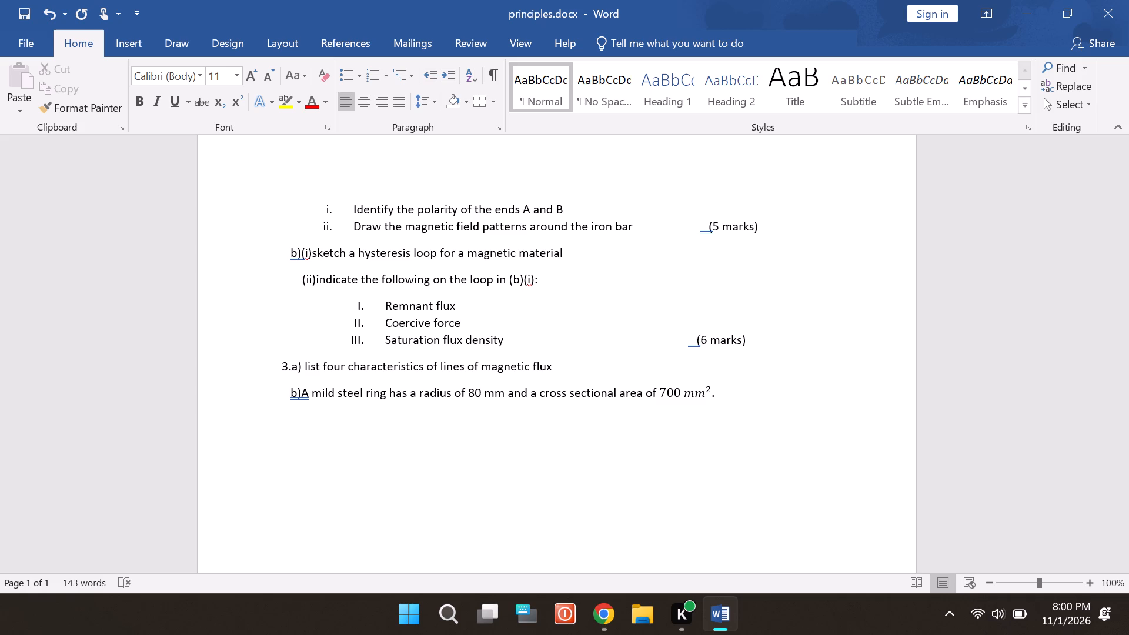
pyautogui.press('space')
pyautogui.write('a')
pyautogui.press('space')
pyautogui.press('c')
pyautogui.write('urrenr')
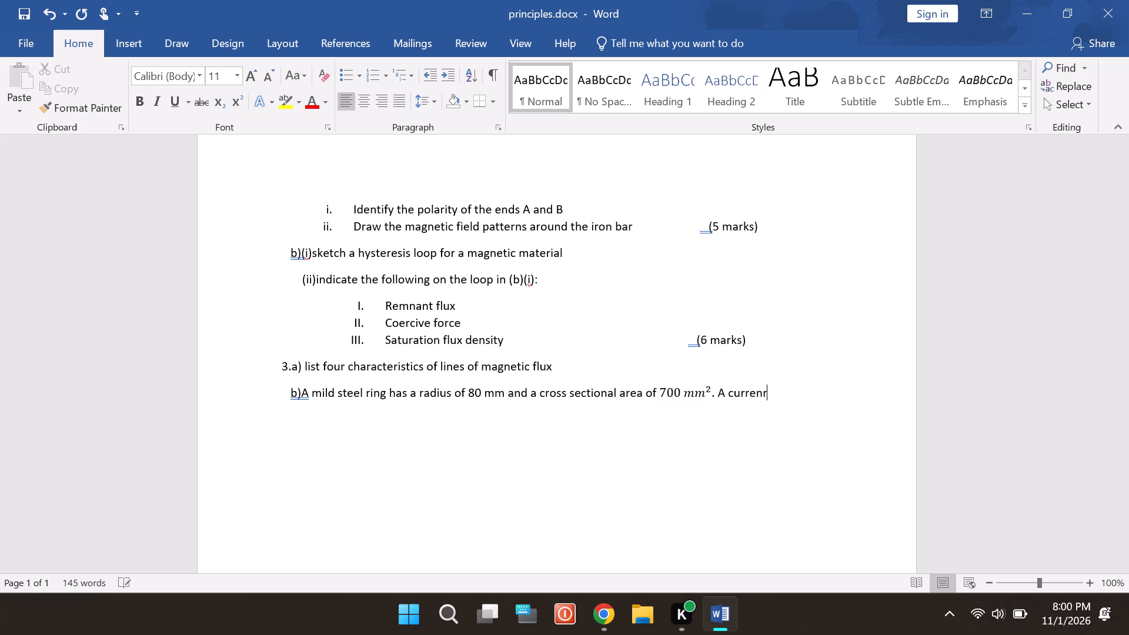
pyautogui.press('BackSpace')
pyautogui.press('t')
pyautogui.press('space')
pyautogui.write('of 0.')
pyautogui.press('3')
pyautogui.hotkey('shift', 'a')
pyautogui.press('space')
pyautogui.write('flow')
pyautogui.write('s in the coil')
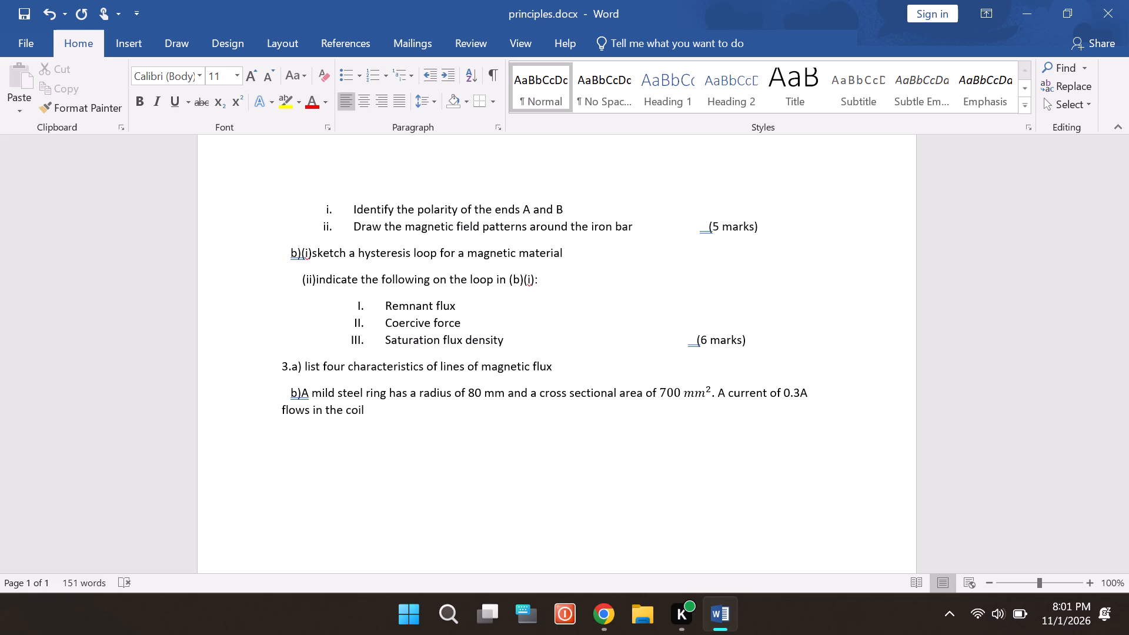
# Continue the current sentence in part b) with "wound uniformly around the ring", keeping the words correctly spaced.
pyautogui.press('space')
pyautogui.write('woum')
pyautogui.press('BackSpace')
pyautogui.write('nd uniformly')
pyautogui.press('b')
pyautogui.write('around a')
pyautogui.press('space')
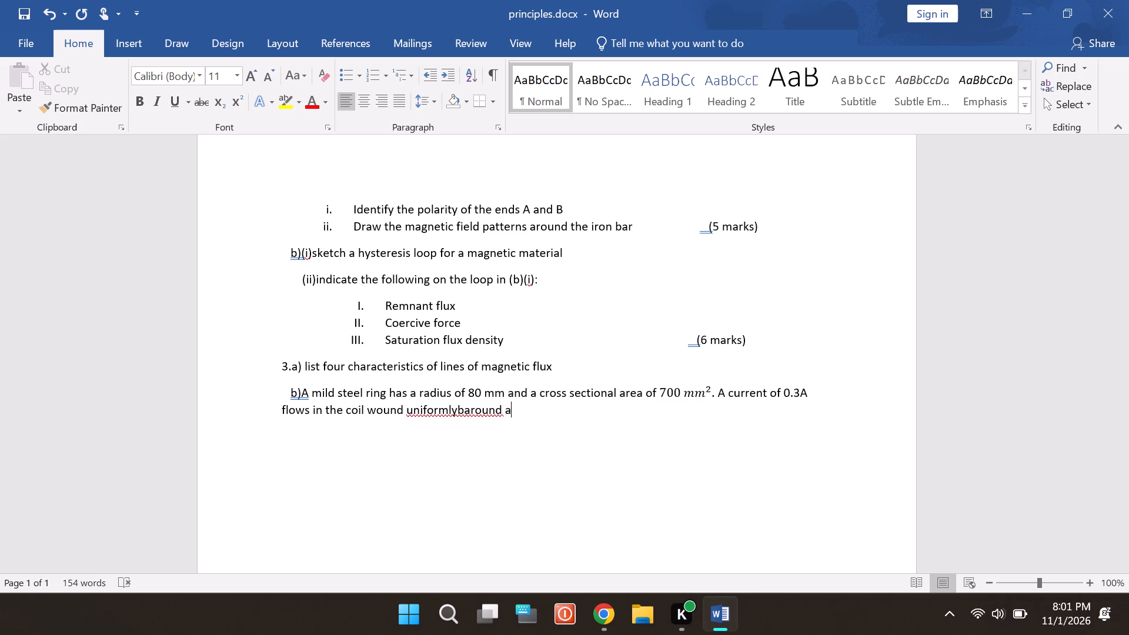
pyautogui.press('BackSpace')
pyautogui.press('BackSpace')
pyautogui.press('t')
pyautogui.write('he')
pyautogui.click(463, 410)
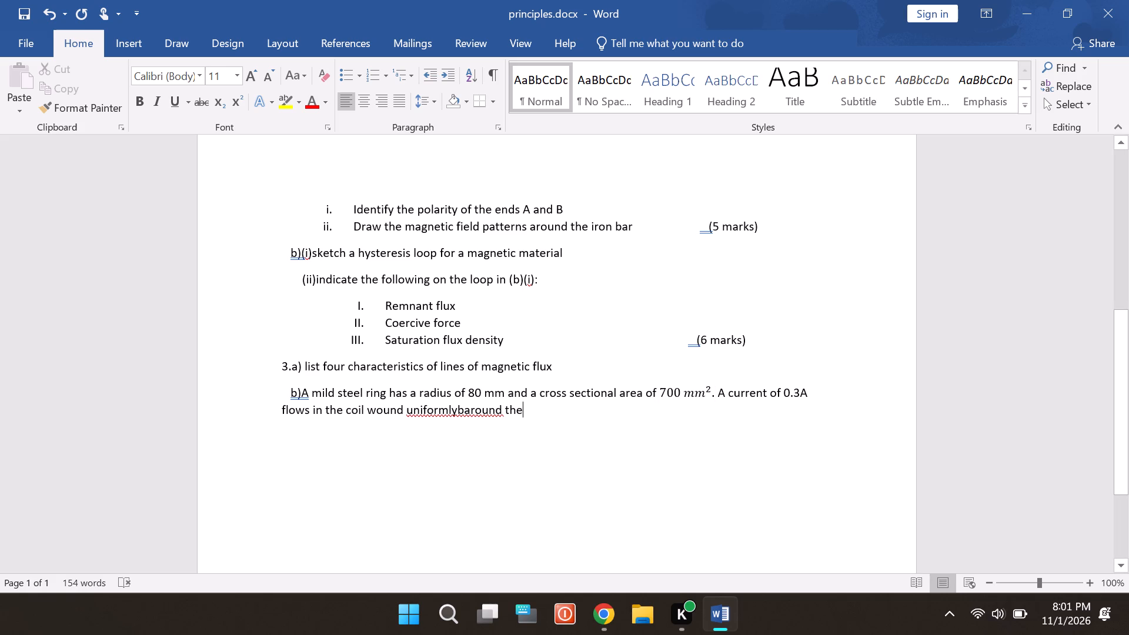
pyautogui.press('BackSpace')
pyautogui.press('space')
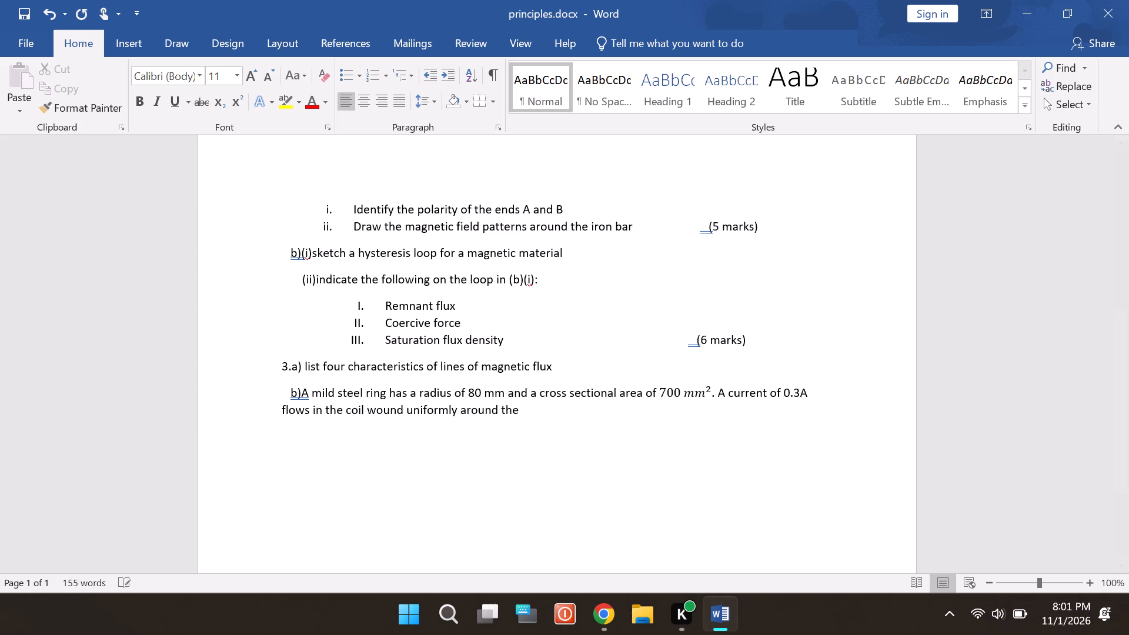
pyautogui.click(517, 409)
pyautogui.press('space')
pyautogui.write('ring')
pyautogui.press('space')
# Extend the coil sentence in part b) with "and flux" after the word "ring".
pyautogui.press('a')
pyautogui.press('n')
pyautogui.write('d')
pyautogui.press('space')
pyautogui.write('flu')
pyautogui.press('x')
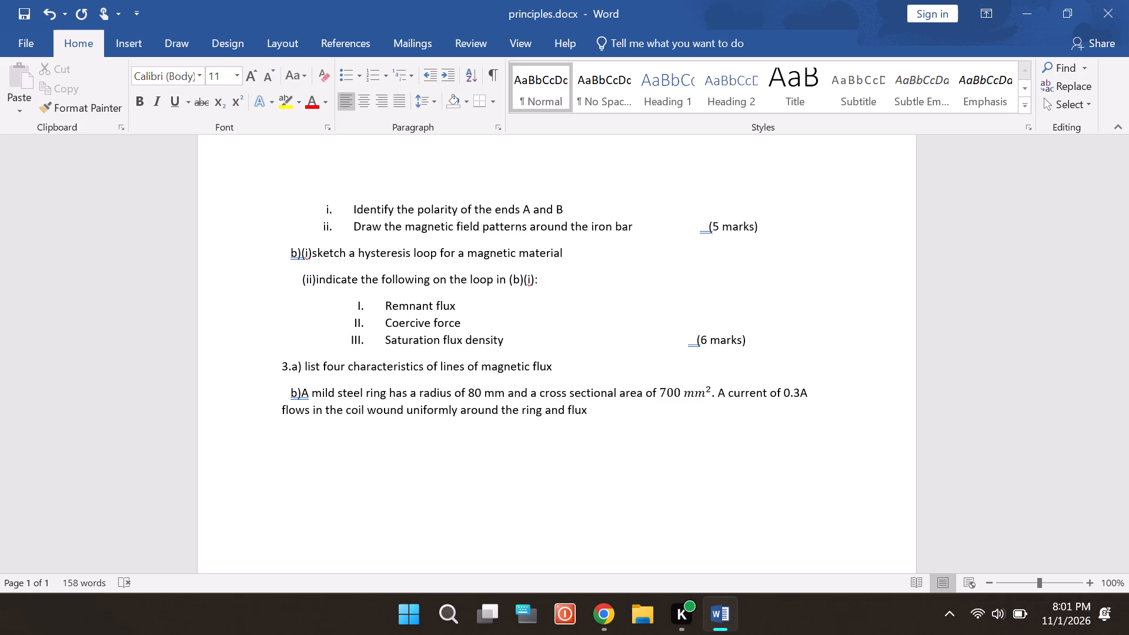
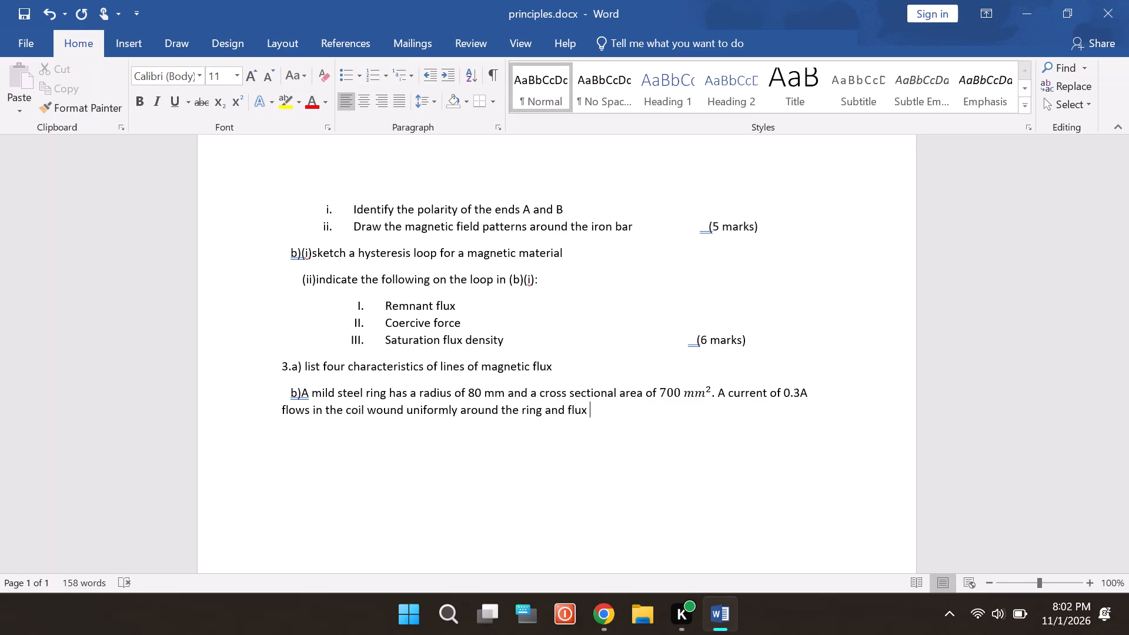
# Complete the coil sentence in part b) with "produced is 0.1 mwB." after the word "flux".
pyautogui.press('p')
pyautogui.press('r')
pyautogui.write('oduced')
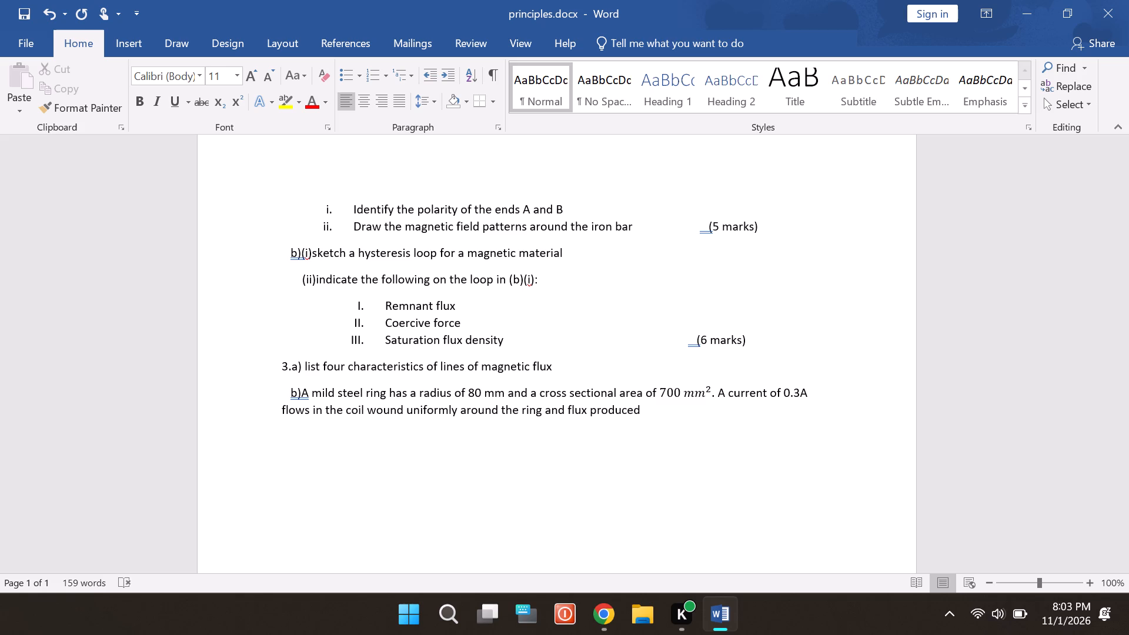
pyautogui.press('space')
pyautogui.write('is')
pyautogui.press('space')
pyautogui.press('0')
pyautogui.press('.')
pyautogui.press('1')
pyautogui.press('space')
pyautogui.write('m')
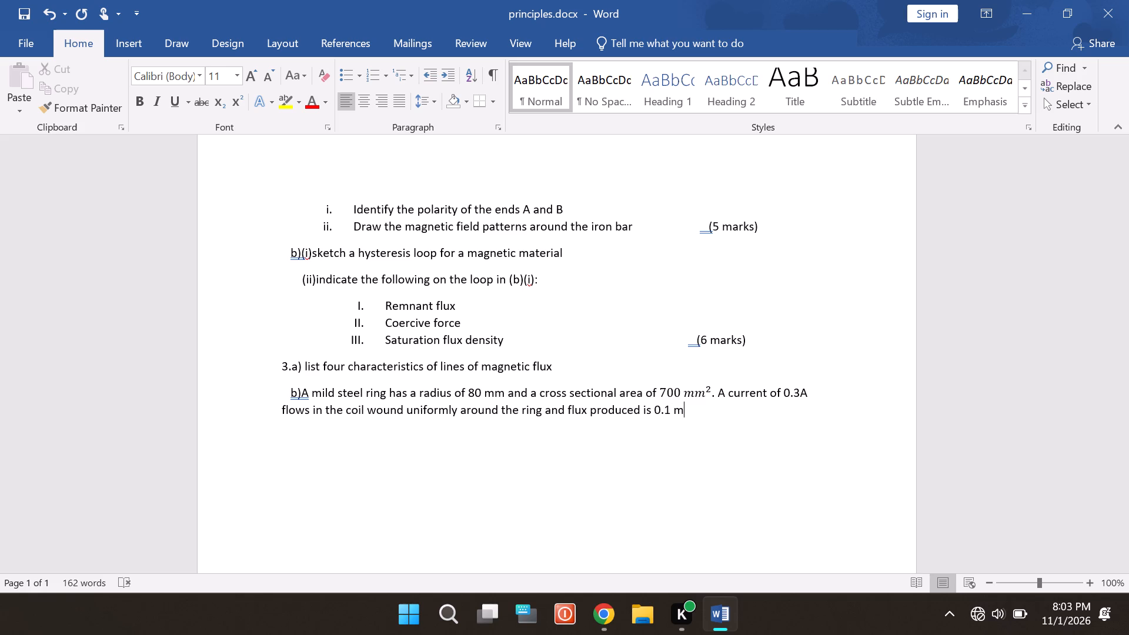
pyautogui.press('w')
pyautogui.hotkey('shift', 'b')
pyautogui.press('.')
# Start a new sentence in part b) with "If the relative permeability".
pyautogui.press('space')
pyautogui.write('if the relative')
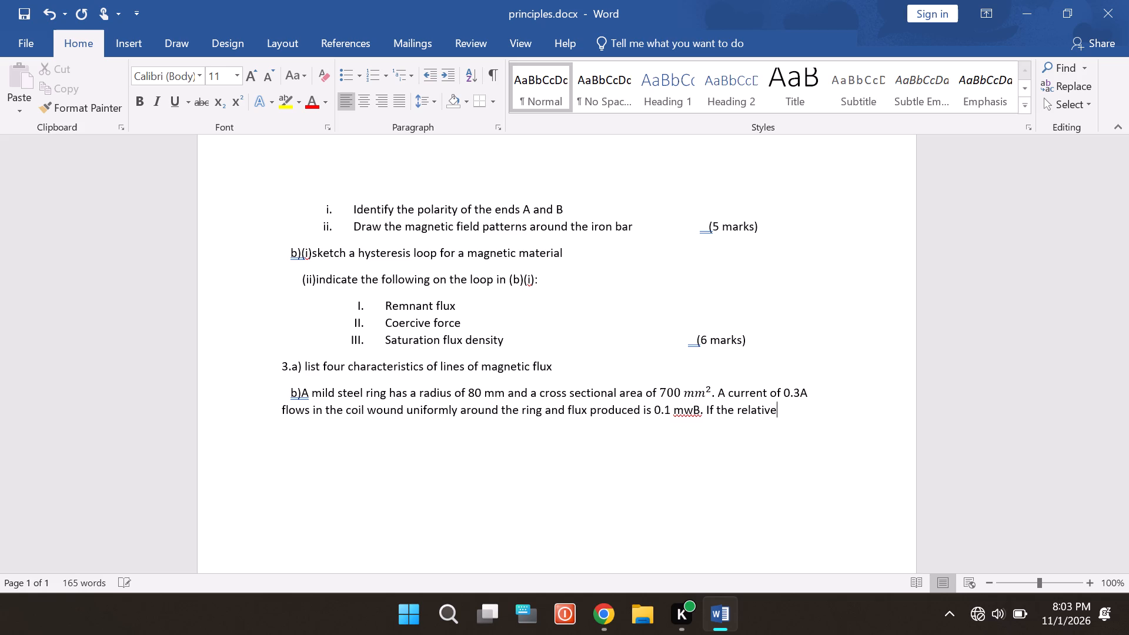
pyautogui.press('space')
pyautogui.write('per')
pyautogui.write('mia')
pyautogui.write('bility')
pyautogui.press('space')
# Complete the permeability sentence with "of steel is 200.", correcting any mistyped words.
pyautogui.write('of astee')
pyautogui.press('BackSpace')
pyautogui.press('BackSpace')
pyautogui.press('BackSpace')
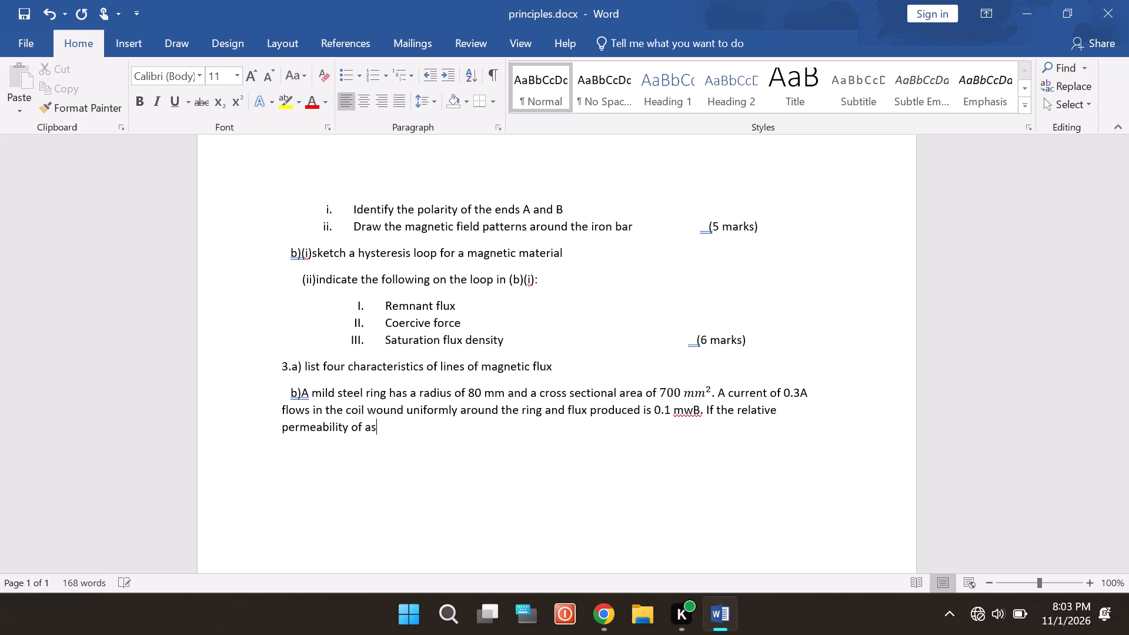
pyautogui.press('BackSpace')
pyautogui.press('BackSpace')
pyautogui.write('stee')
pyautogui.write('l')
pyautogui.press('space')
pyautogui.write('is 200')
pyautogui.write('.')
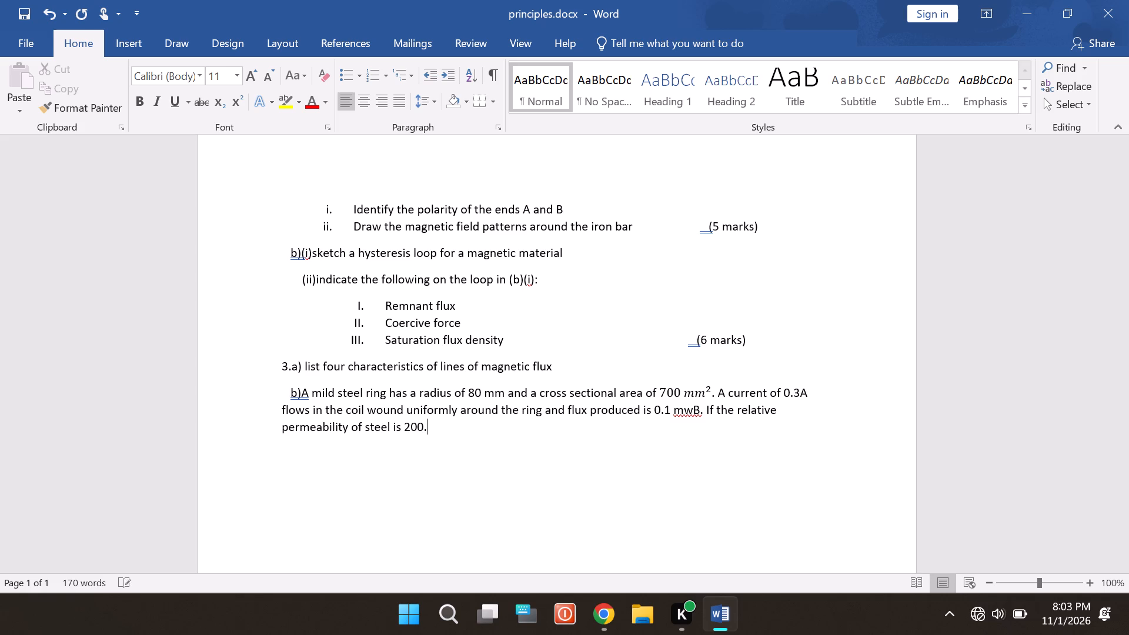
# Add the instruction "Determine the;" at the end of the part b) paragraph.
pyautogui.press('space')
pyautogui.write('deter')
pyautogui.write('mine')
pyautogui.press('space')
pyautogui.write('the')
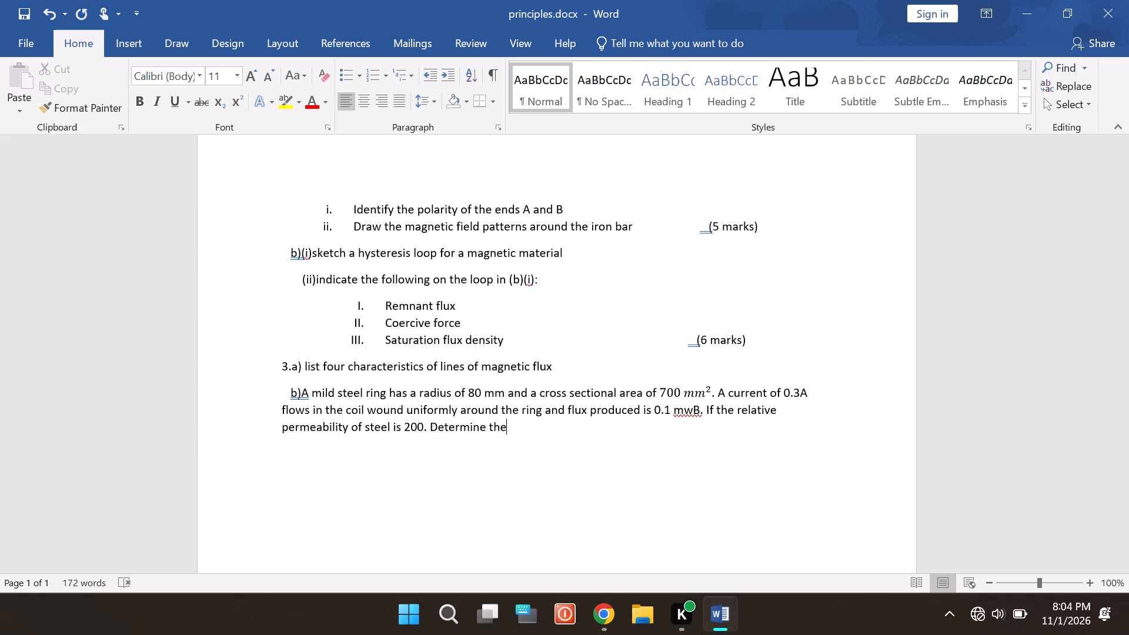
pyautogui.press(';')
# Start an indented list below the part b) paragraph, numbered with lowercase Roman numerals (i., ii., iii.).
pyautogui.press('Return')
pyautogui.press('space')
pyautogui.press('space')
pyautogui.press('space')
pyautogui.press('space')
pyautogui.press('space')
pyautogui.press('space')
pyautogui.press('space')
pyautogui.press('space')
pyautogui.press('space')
pyautogui.press('space')
pyautogui.press('space')
pyautogui.press('space')
pyautogui.press('space')
pyautogui.press('space')
pyautogui.press('space')
pyautogui.press('space')
pyautogui.press('space')
pyautogui.press('space')
pyautogui.press('space')
pyautogui.press('space')
pyautogui.click(383, 80)
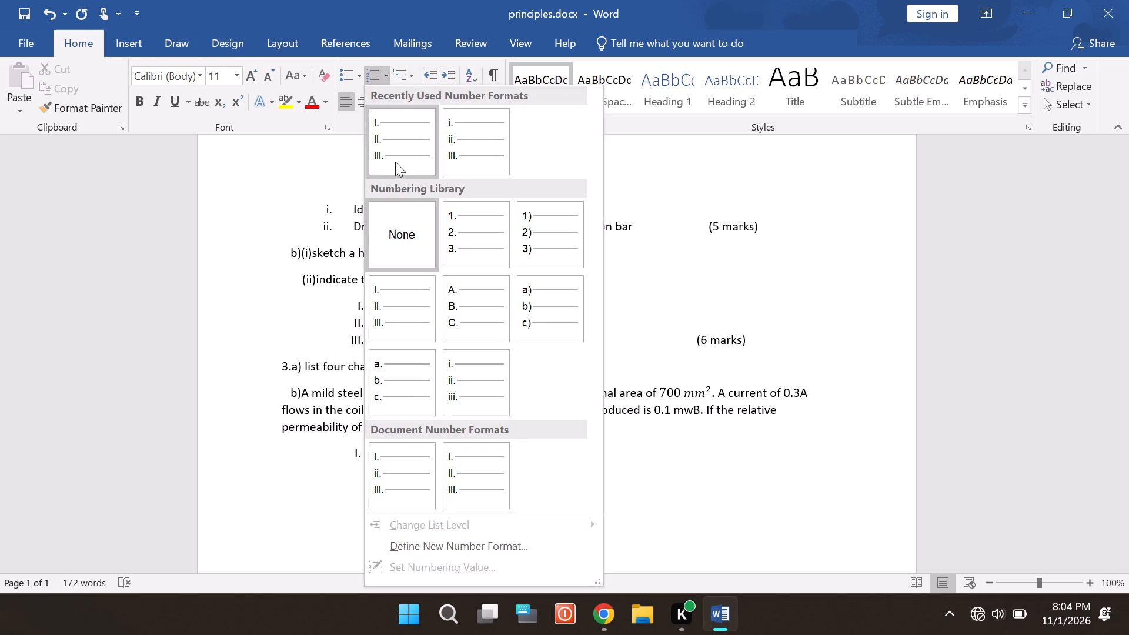
pyautogui.click(456, 165)
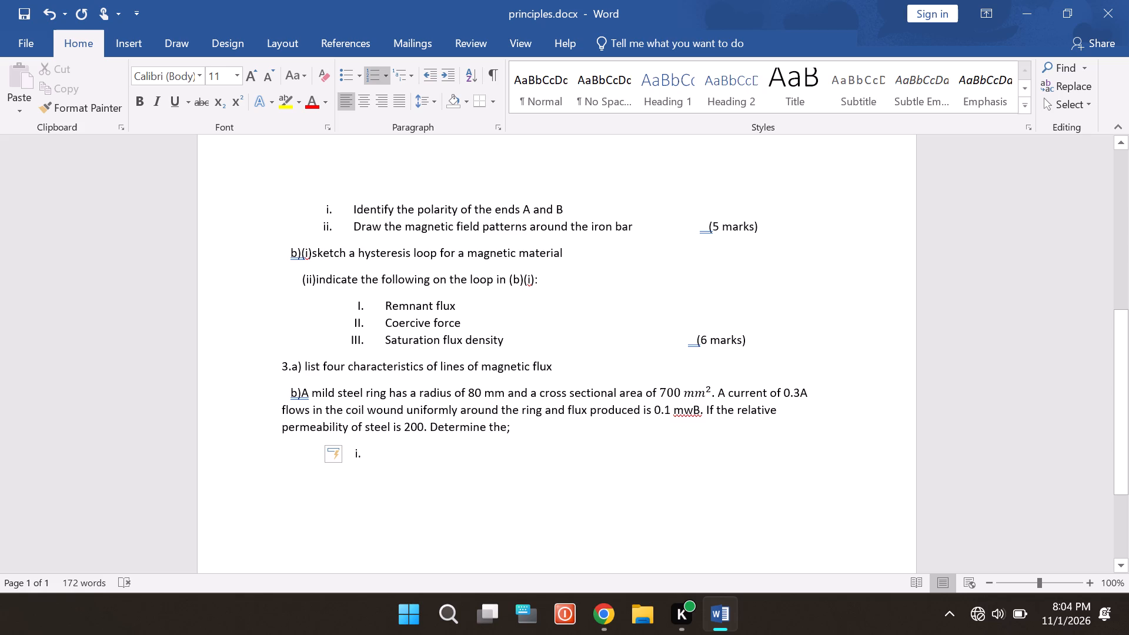
# Enter "Reluctance of the magnetic circuit;" as item i. of the part b) list.
pyautogui.write('reluctance')
pyautogui.press('space')
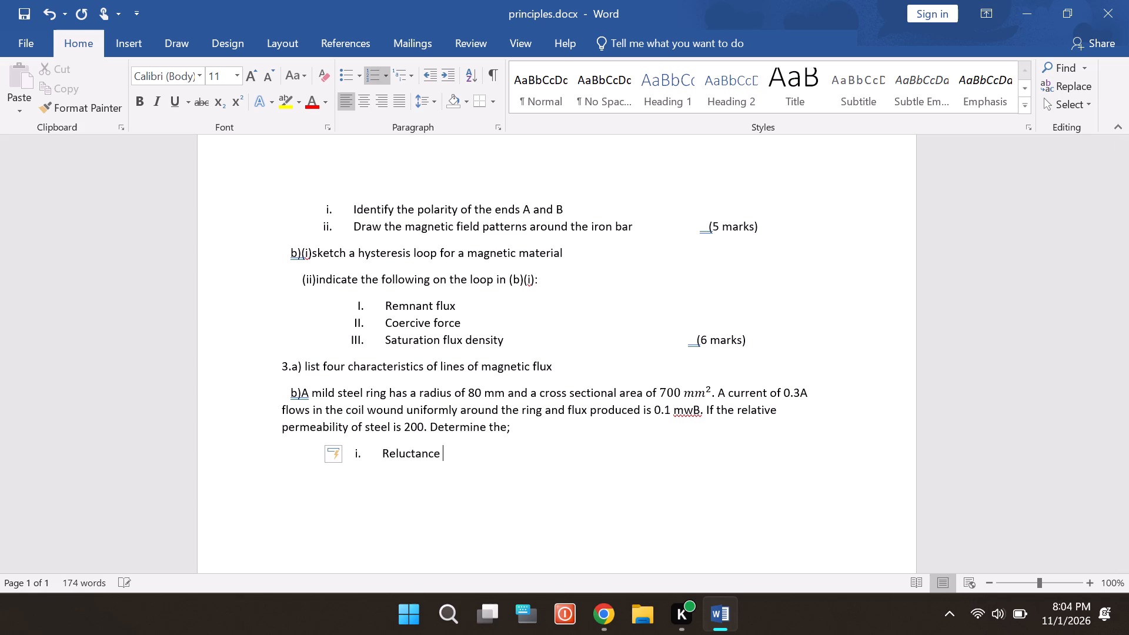
pyautogui.write('of th')
pyautogui.write('e magnetic circuit')
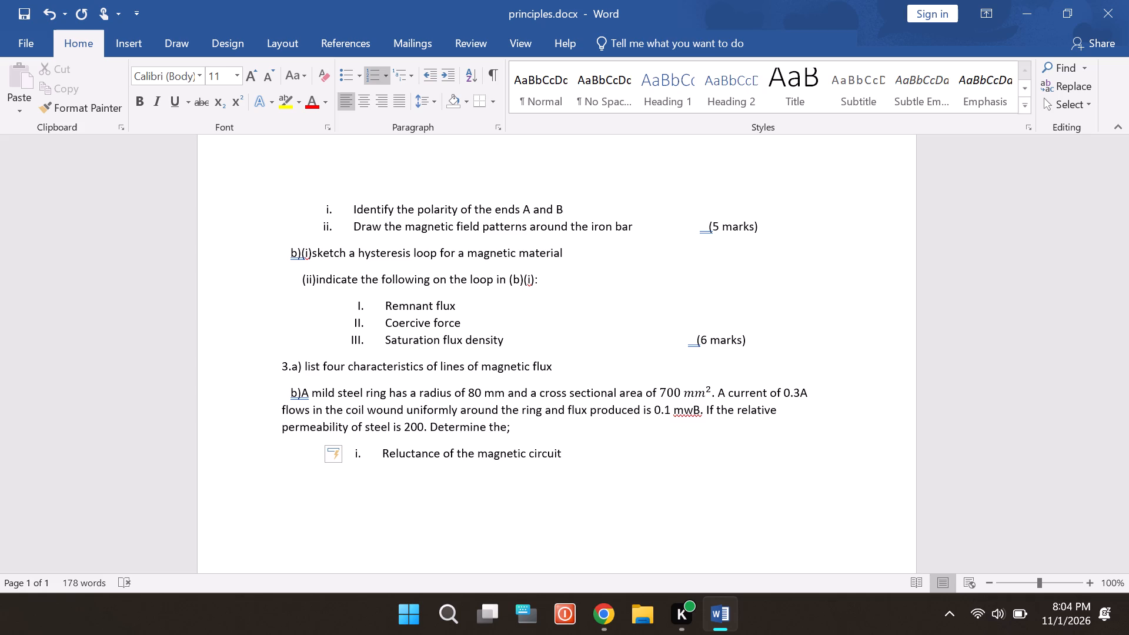
pyautogui.press(';')
# Add item ii. to the part b) list, reading "Number of turns of the coil.".
pyautogui.press('Return')
pyautogui.press('n')
pyautogui.write('umber of')
pyautogui.press('space')
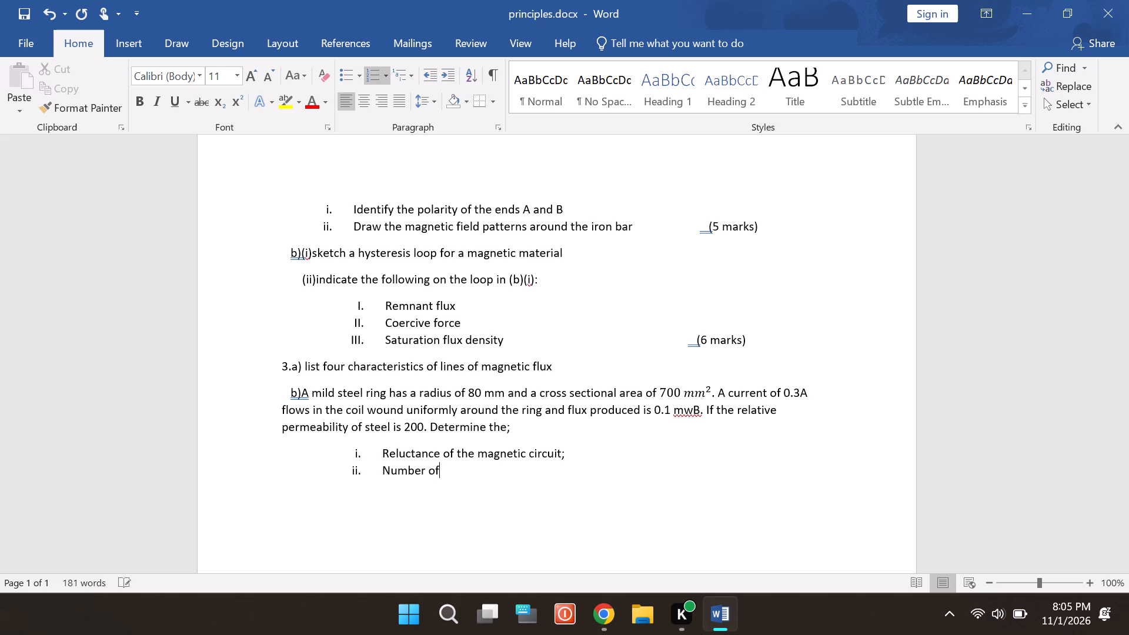
pyautogui.write('turns')
pyautogui.press('space')
pyautogui.write('of the coil')
pyautogui.write('.')
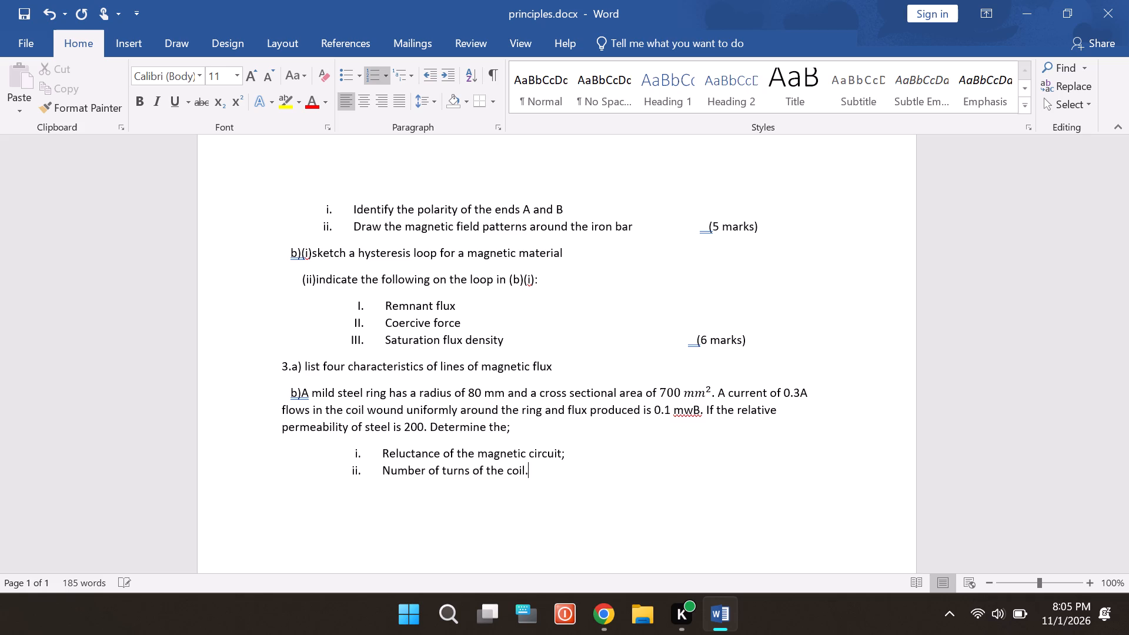
# Add the mark allocation "(5 marks)" on the item ii. line, spaced out to line up roughly with the marks above.
pyautogui.press('space')
pyautogui.hotkey('shift', '(')
pyautogui.write('5 mar')
pyautogui.write('ks')
pyautogui.hotkey('shift', ')')
# Review the typed questions from question 3 back up to question 1 for spacing and capitalisation errors.
pyautogui.scroll(1, 402, 452)
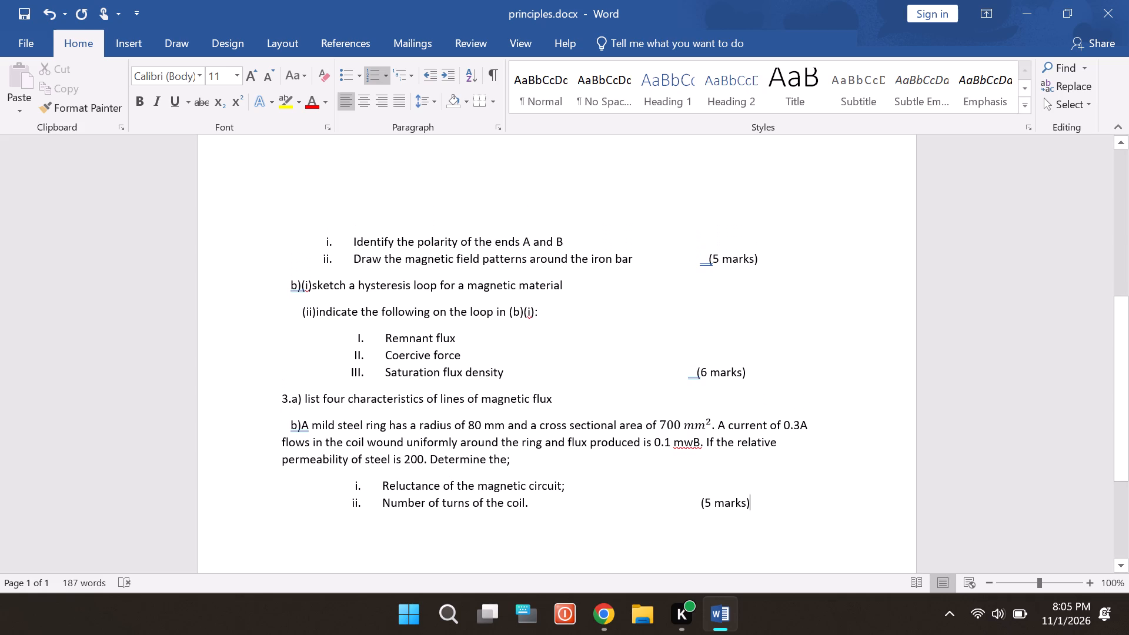
pyautogui.scroll(2, 402, 452)
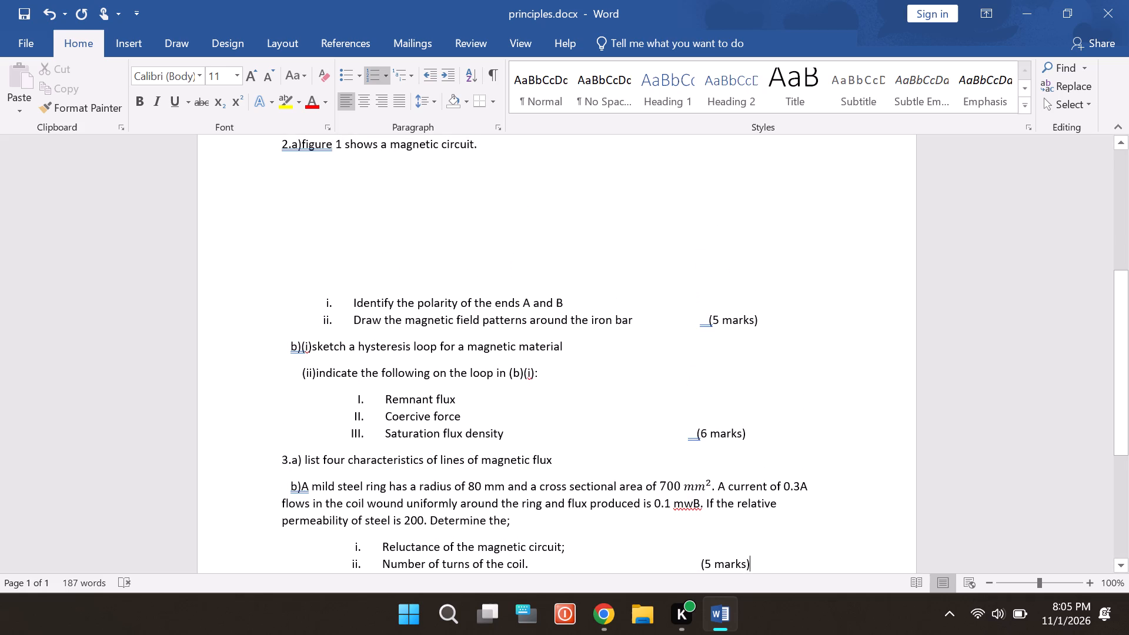
pyautogui.scroll(2, 402, 452)
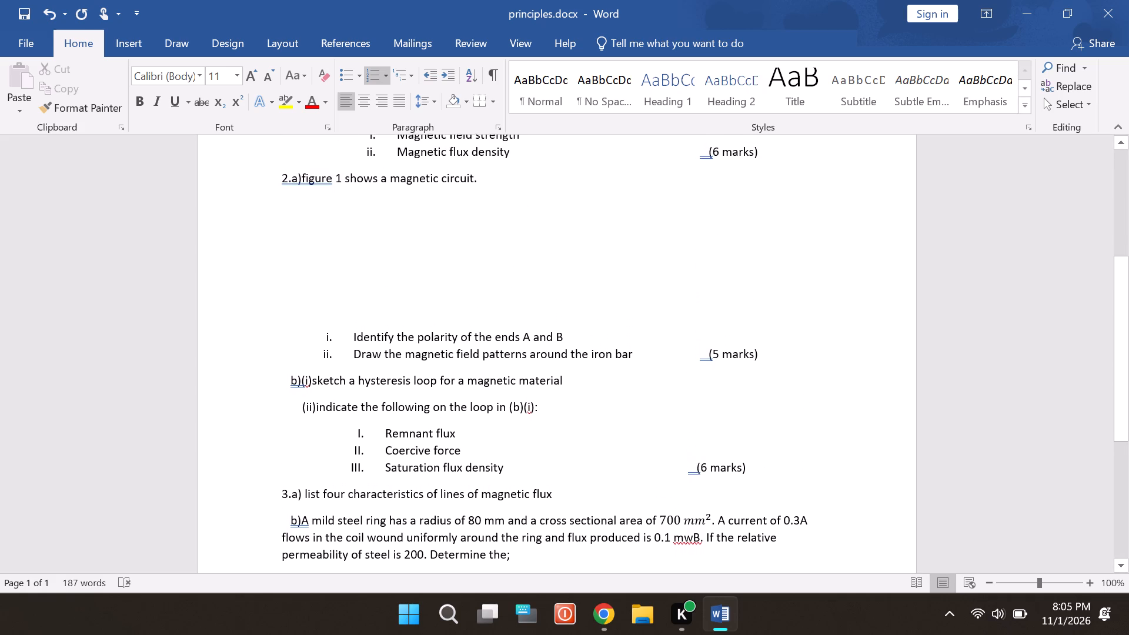
pyautogui.scroll(1, 402, 452)
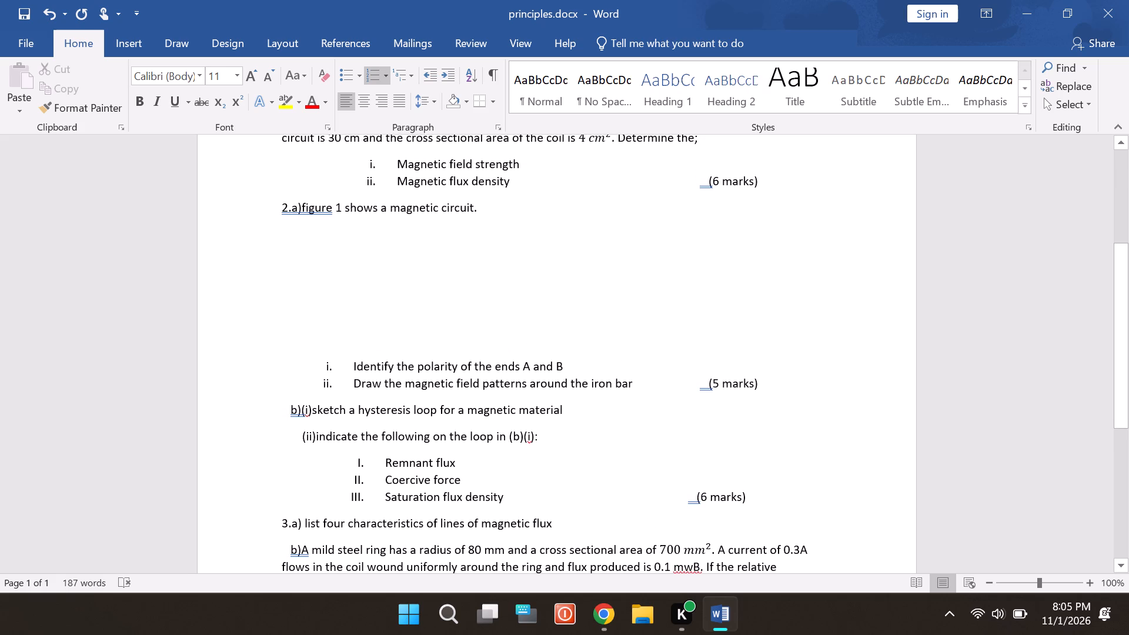
pyautogui.scroll(4, 402, 452)
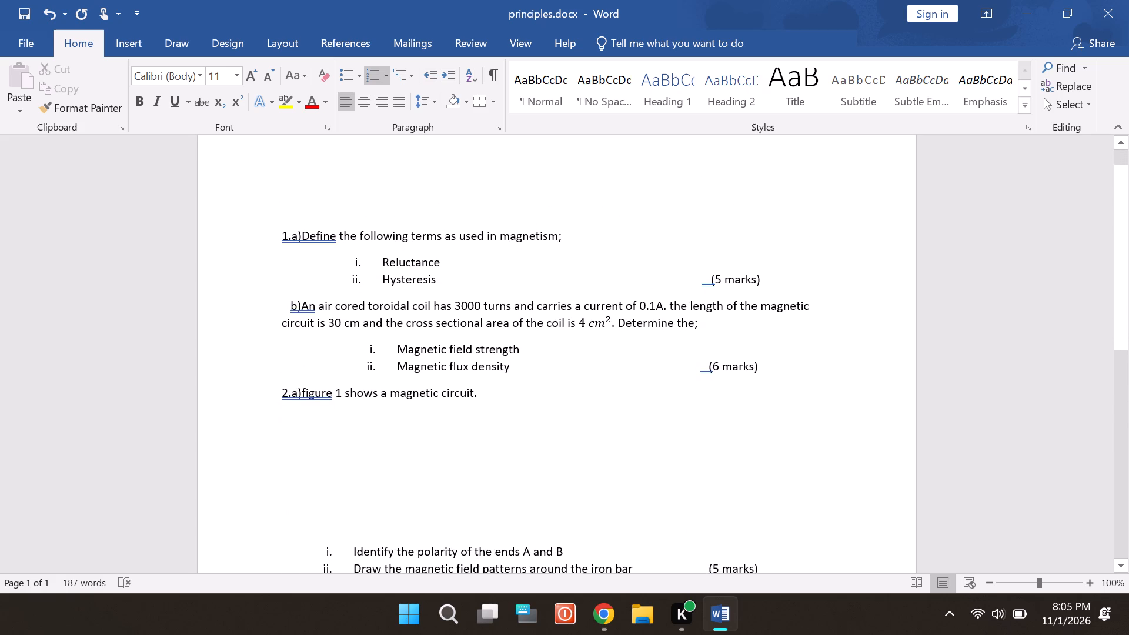
pyautogui.scroll(-1, 402, 452)
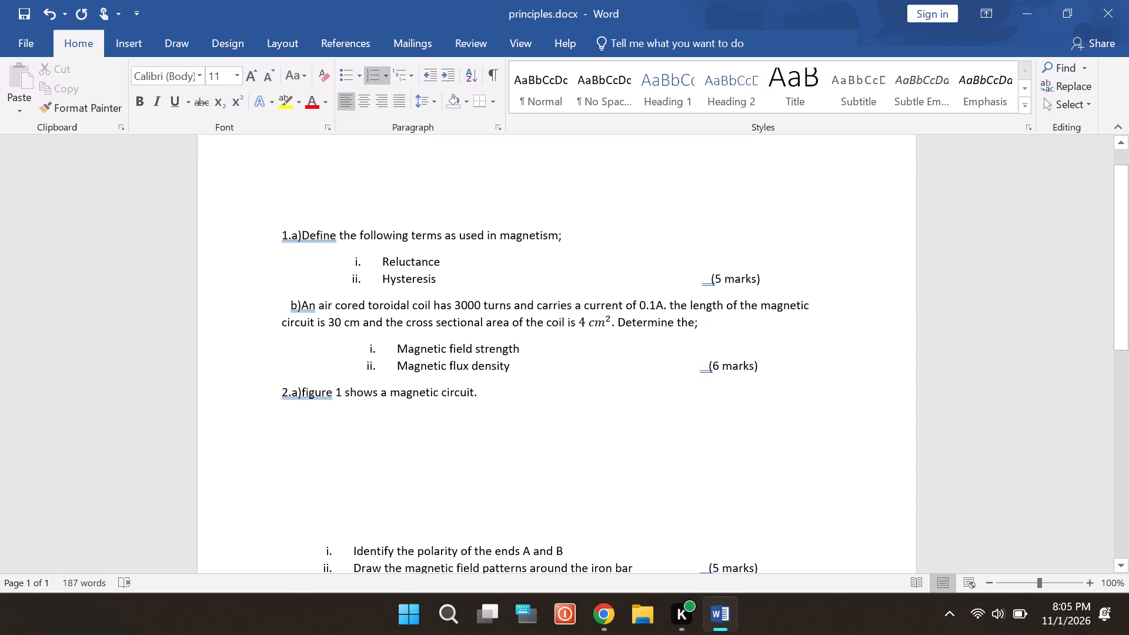
pyautogui.scroll(-2, 402, 452)
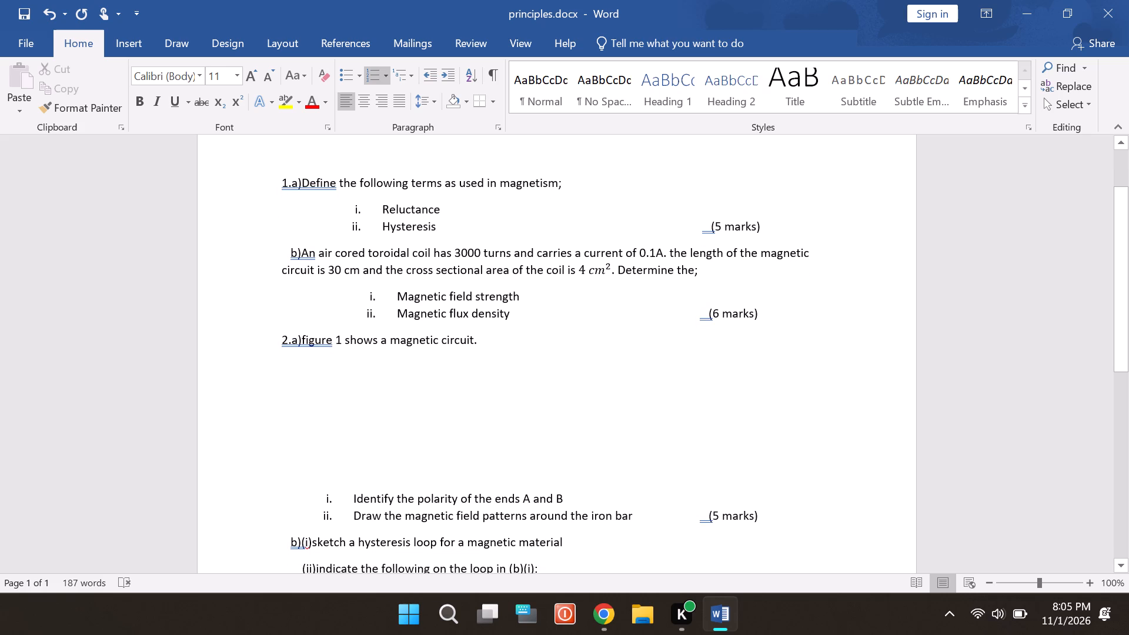
pyautogui.scroll(-2, 402, 452)
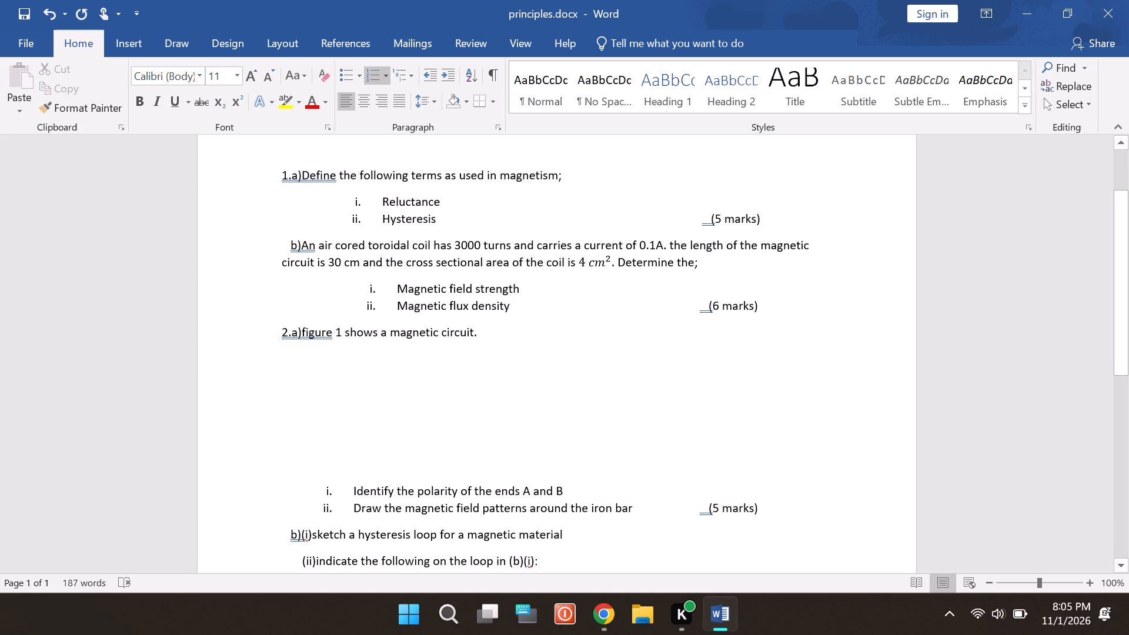
pyautogui.scroll(-2, 402, 452)
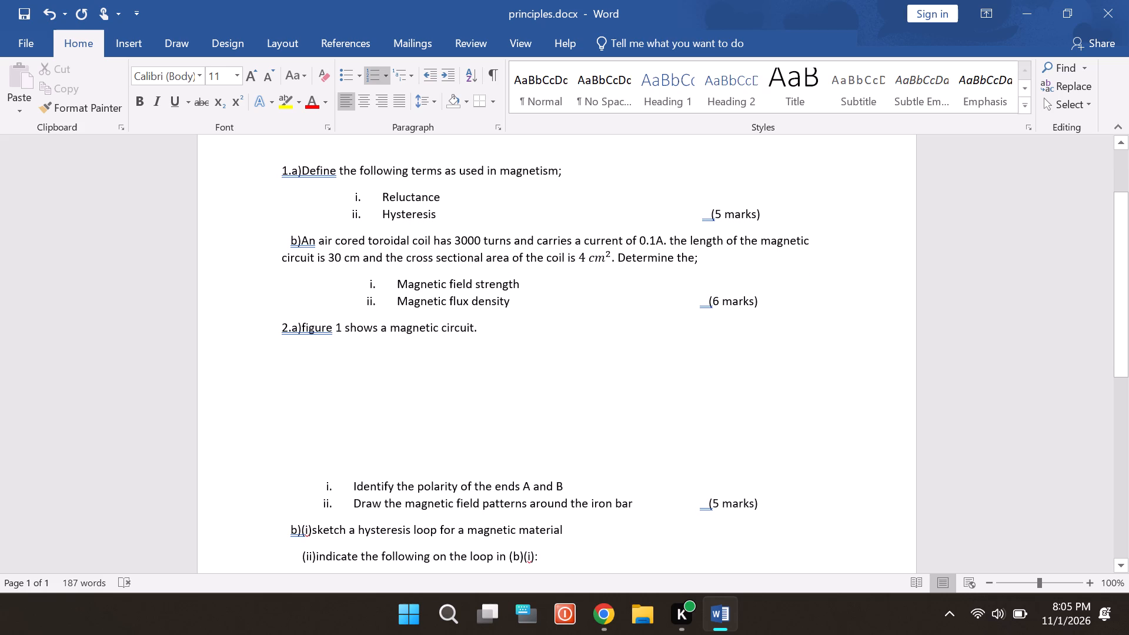
pyautogui.scroll(-2, 402, 452)
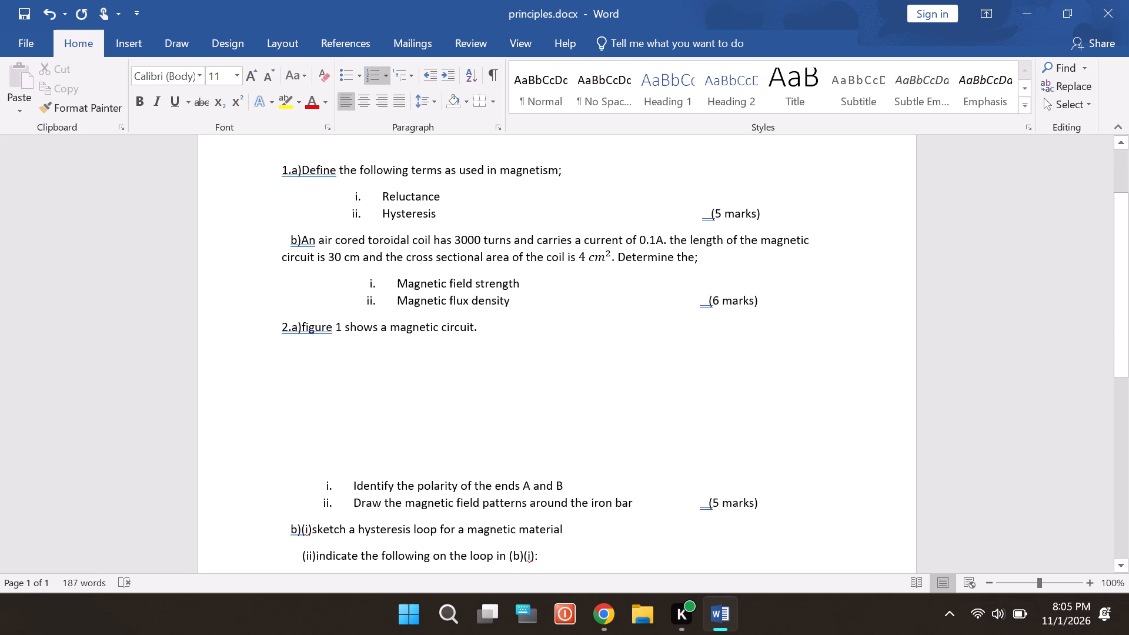
pyautogui.scroll(-3, 402, 452)
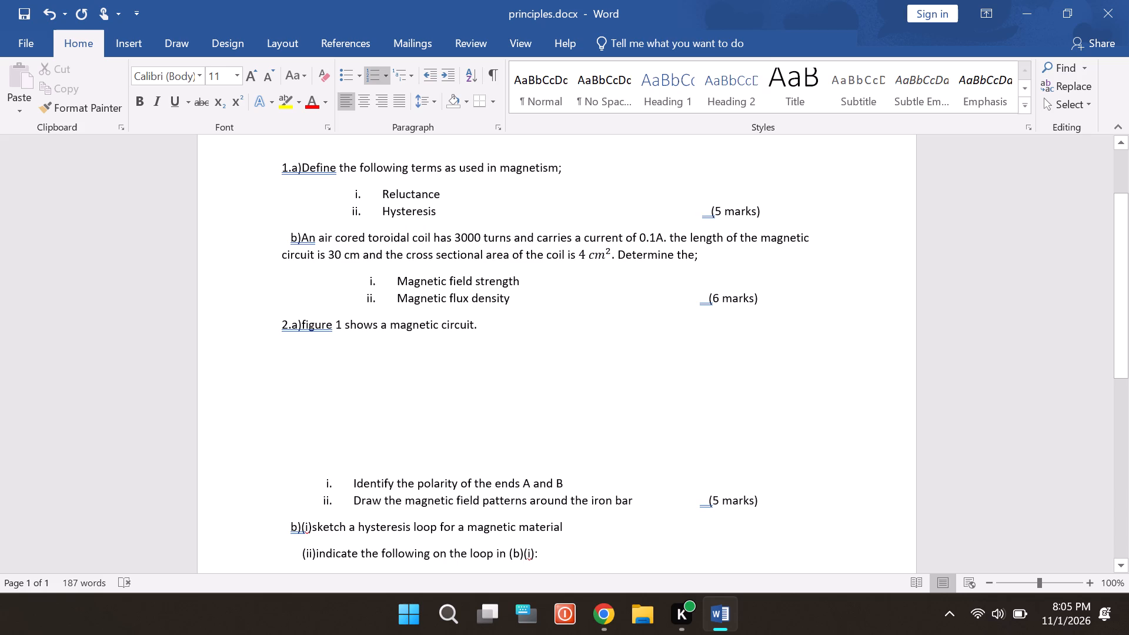
pyautogui.hscroll(1, 536, 291)
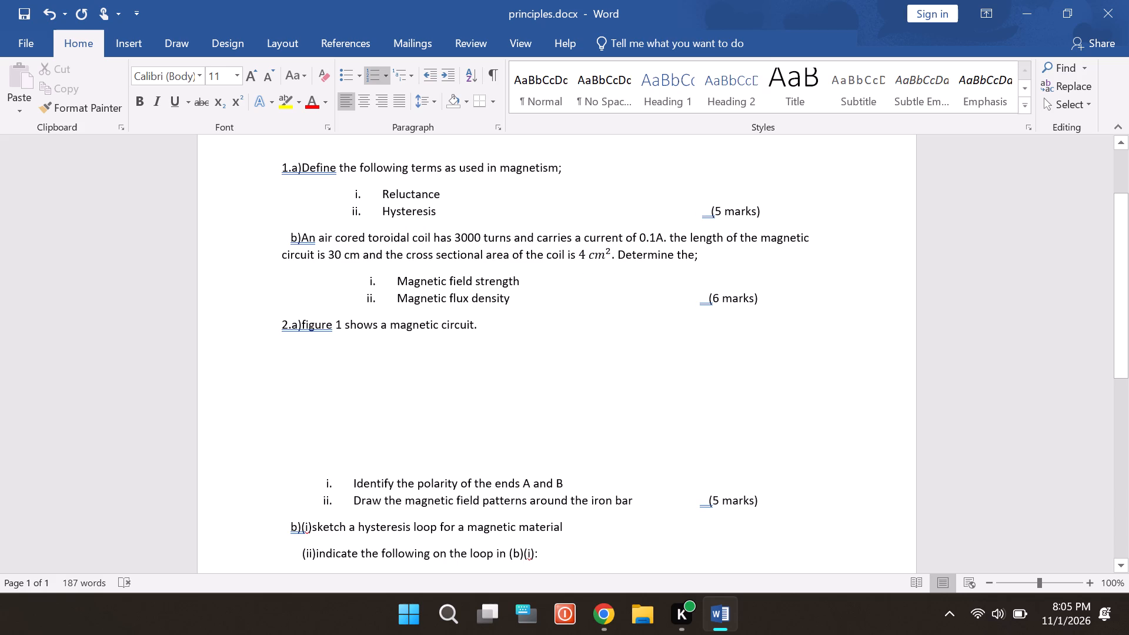
# In question 1 b), capitalise the start of the second sentence so it reads "The length of the magnetic circuit".
pyautogui.click(671, 236)
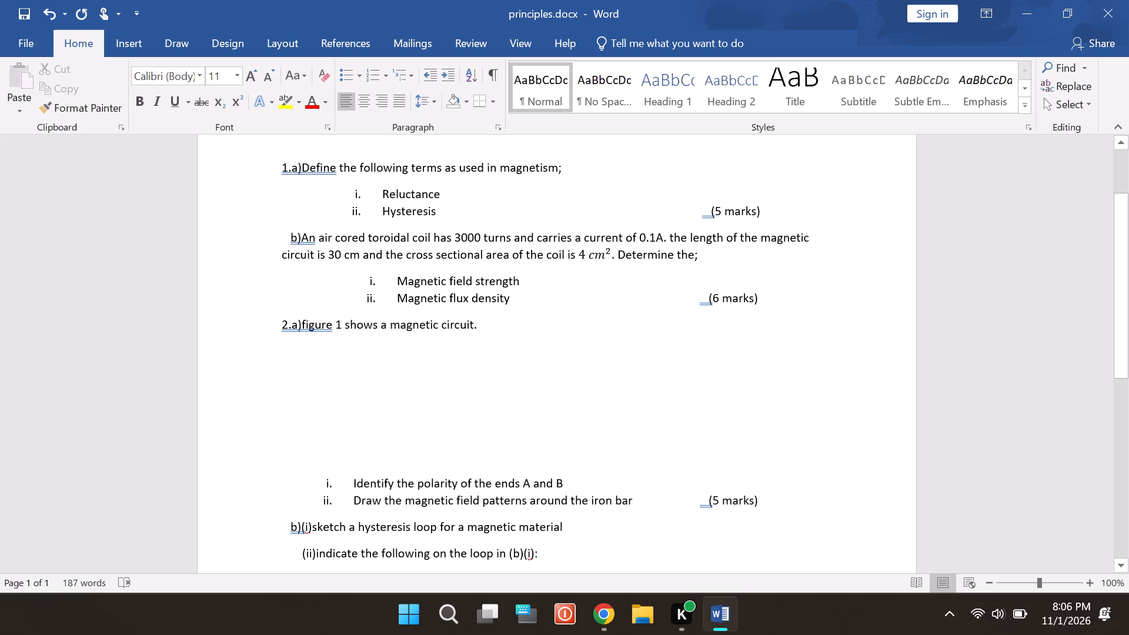
pyautogui.press('BackSpace')
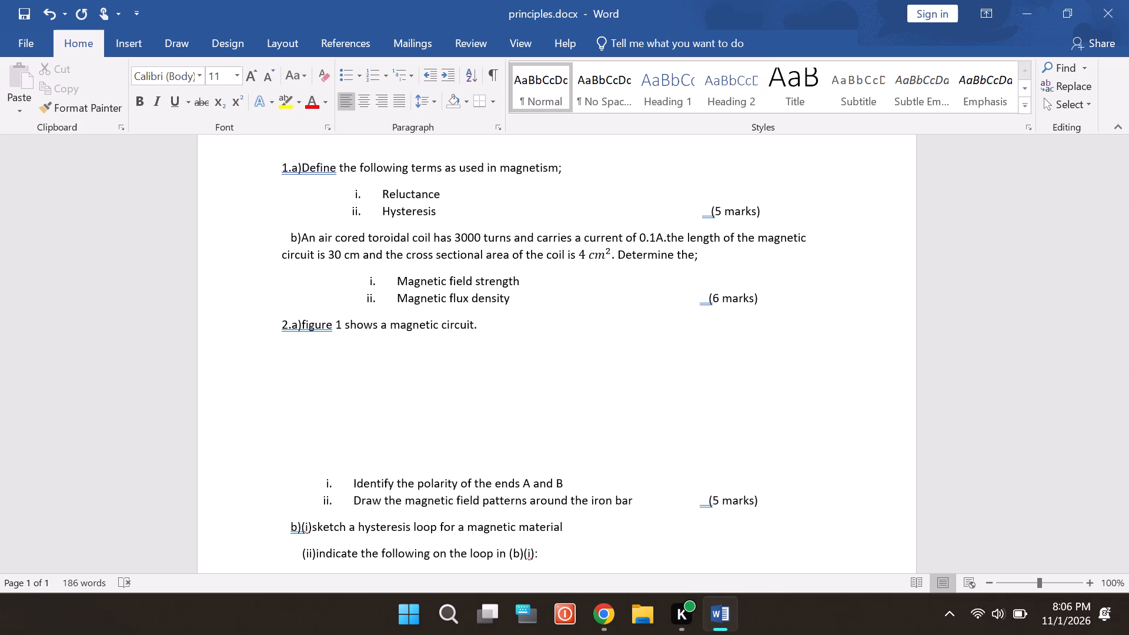
pyautogui.press('space')
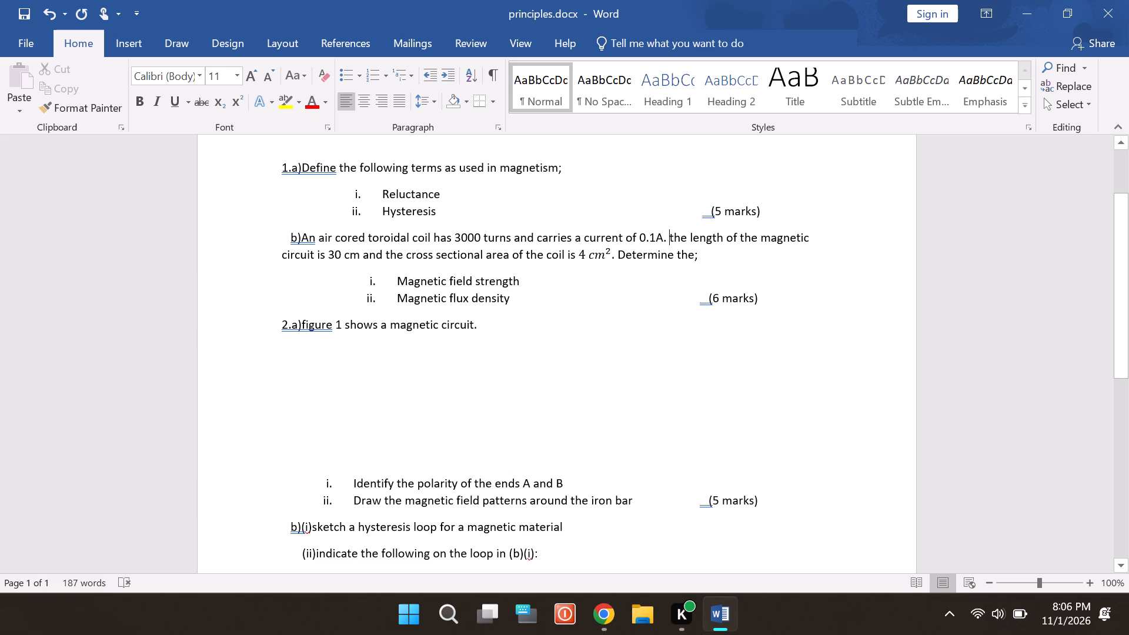
pyautogui.click(672, 234)
pyautogui.press('BackSpace')
pyautogui.hotkey('shift', 'a')
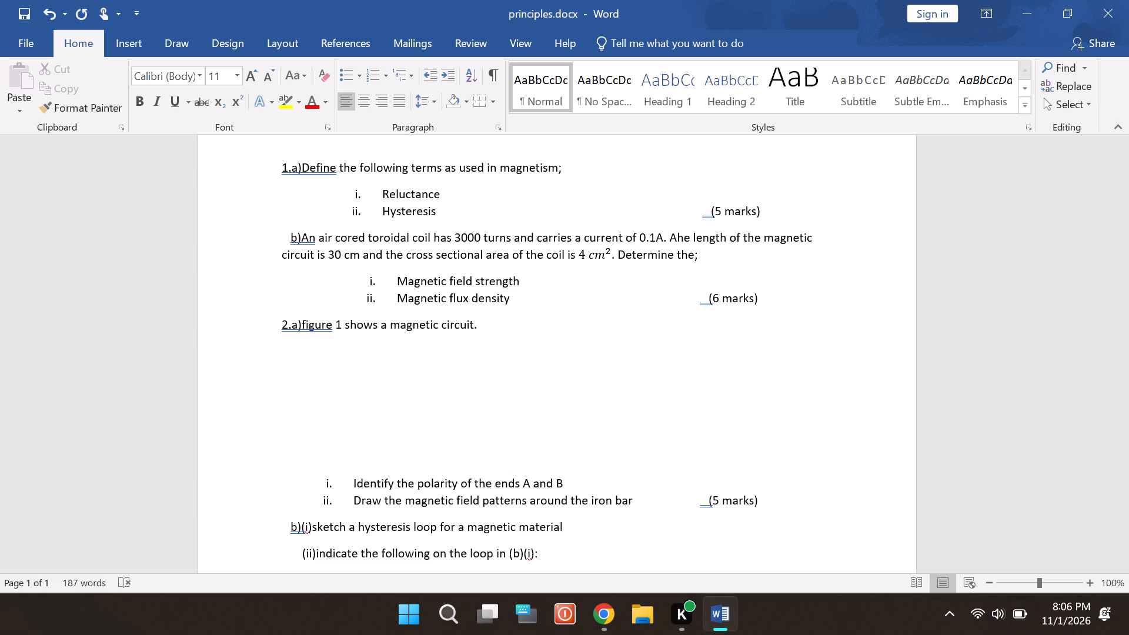
pyautogui.press('BackSpace')
pyautogui.hotkey('shift', 't')
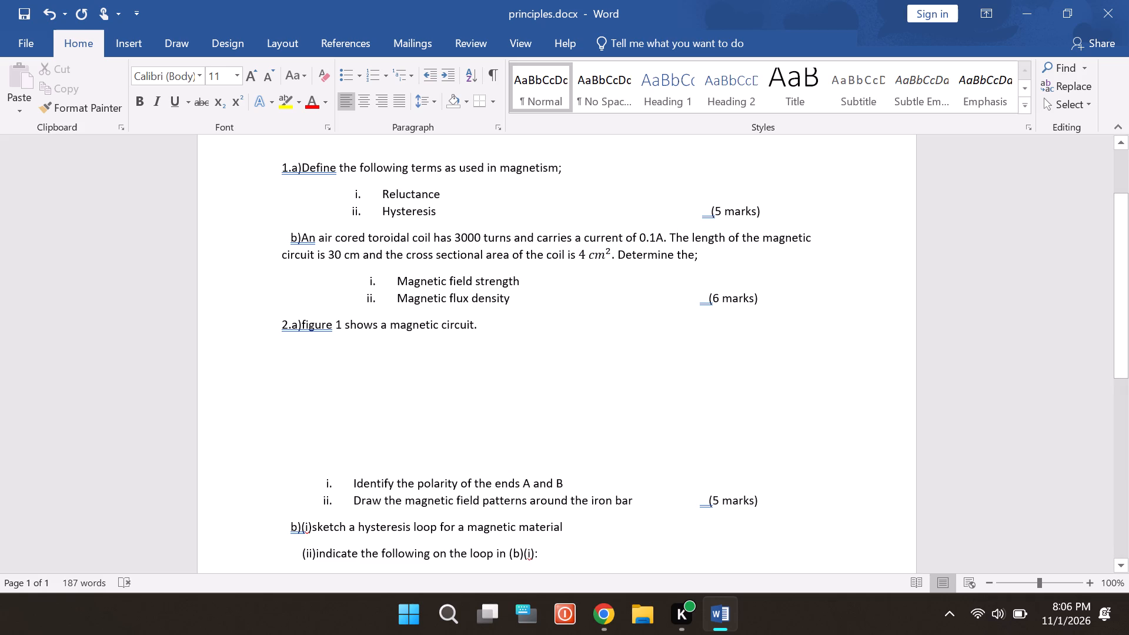
# In question 2.a), insert a space after the part label and capitalise the first word as "Figure".
pyautogui.click(303, 324)
pyautogui.press('space')
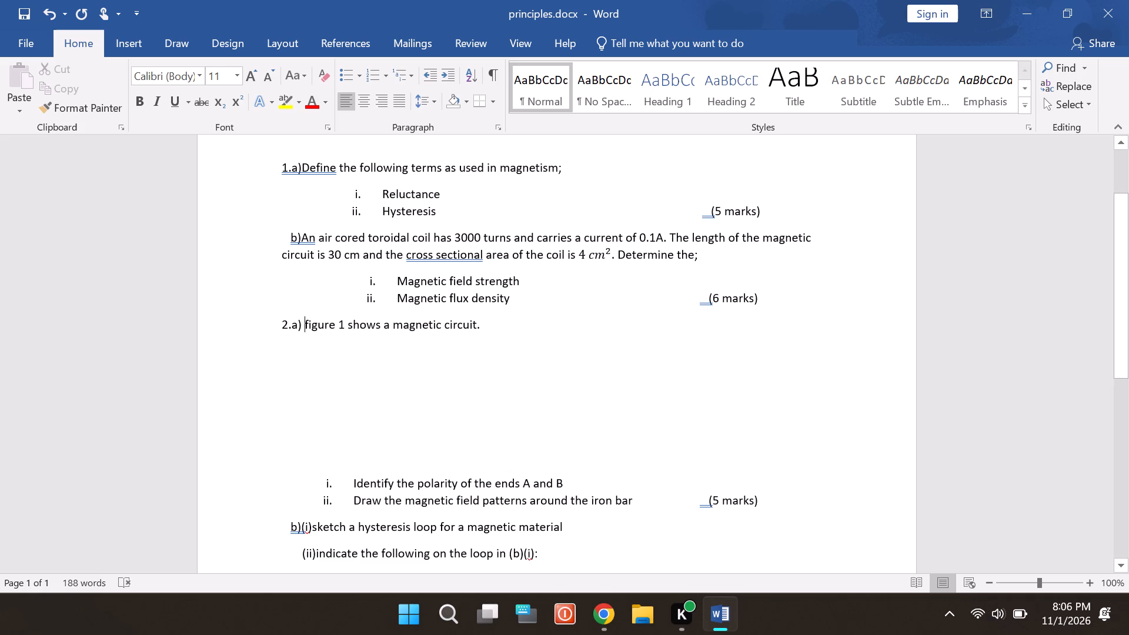
pyautogui.click(308, 326)
pyautogui.press('BackSpace')
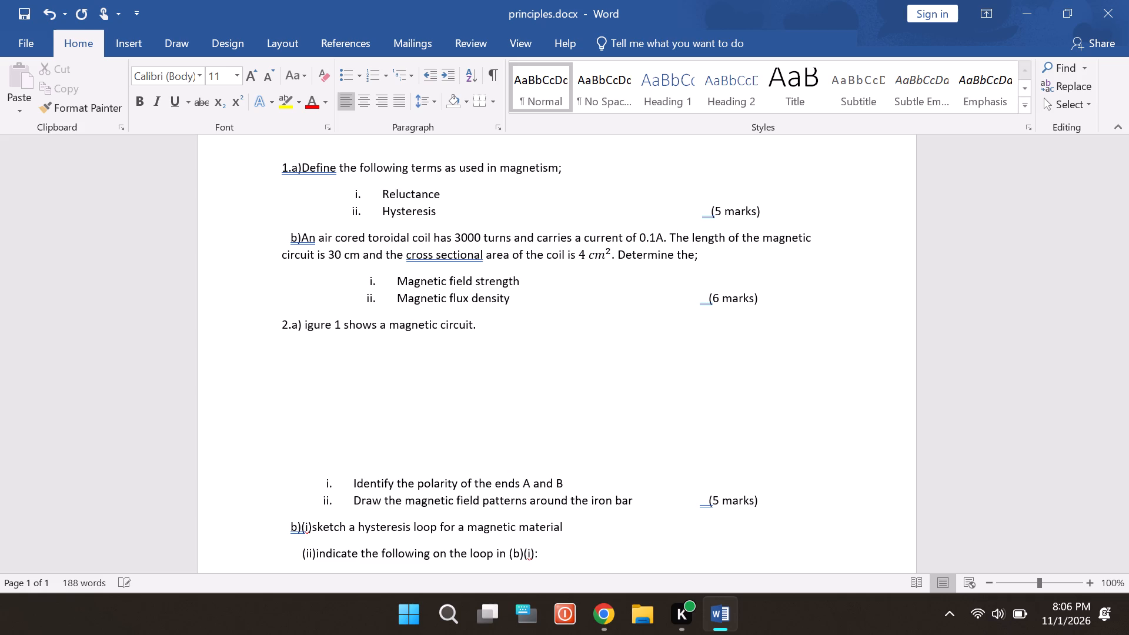
pyautogui.hotkey('shift', 'f')
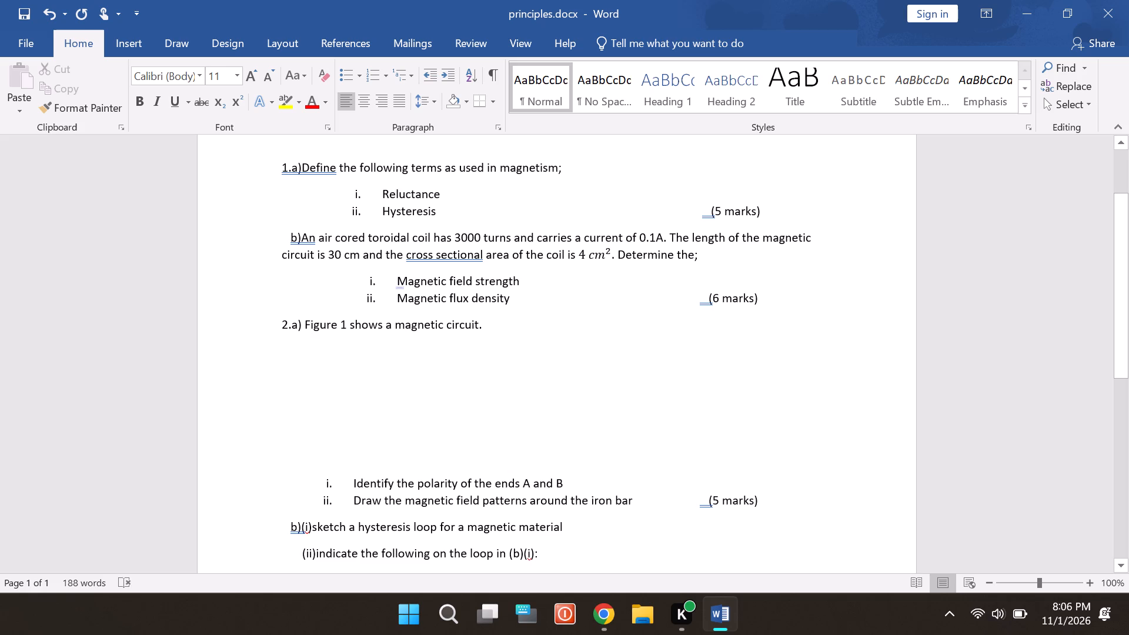
# Hyphenate "cross-sectional" in the toroidal coil question, 1 b).
pyautogui.click(435, 255)
pyautogui.press('BackSpace')
pyautogui.press('-')
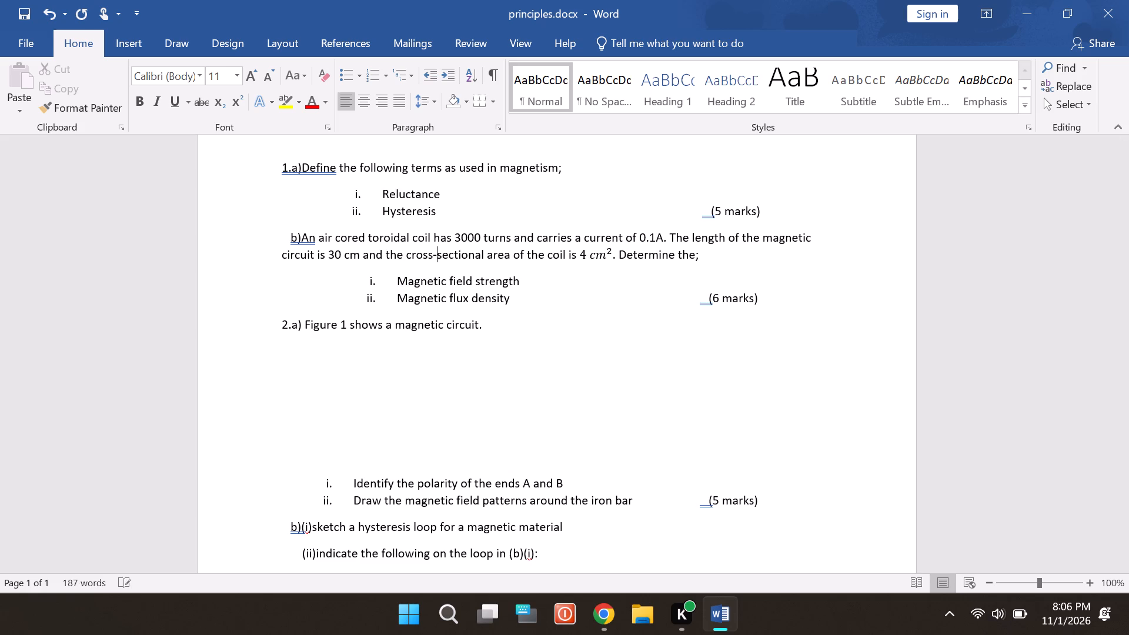
# Insert a space after the part labels "b)" and "1.a)" in question 1.
pyautogui.click(303, 238)
pyautogui.press('space')
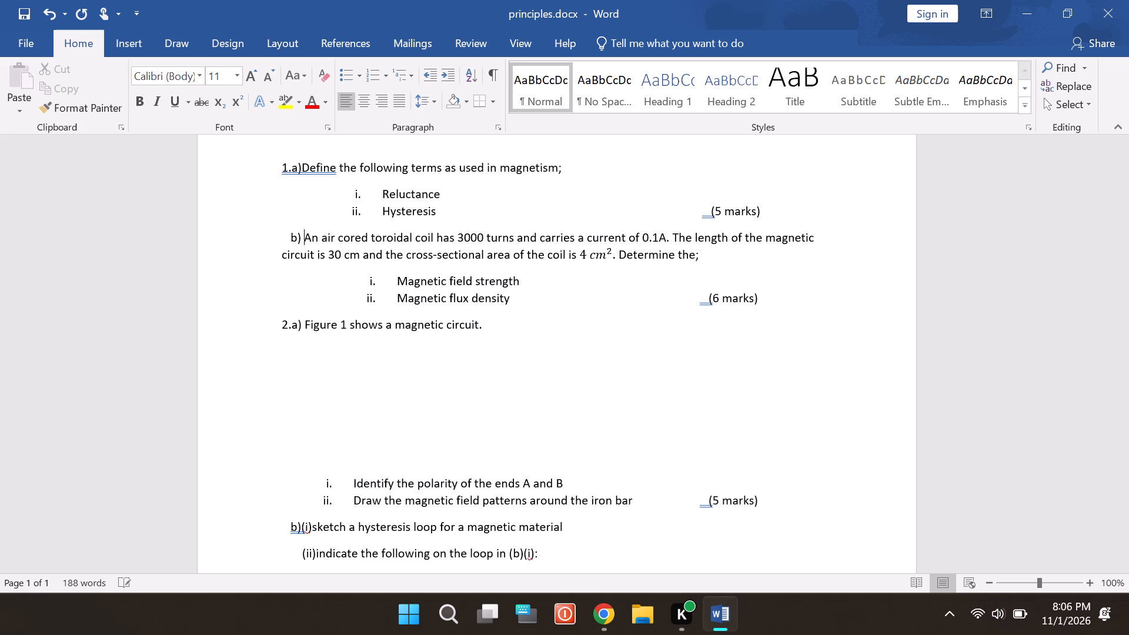
pyautogui.click(303, 165)
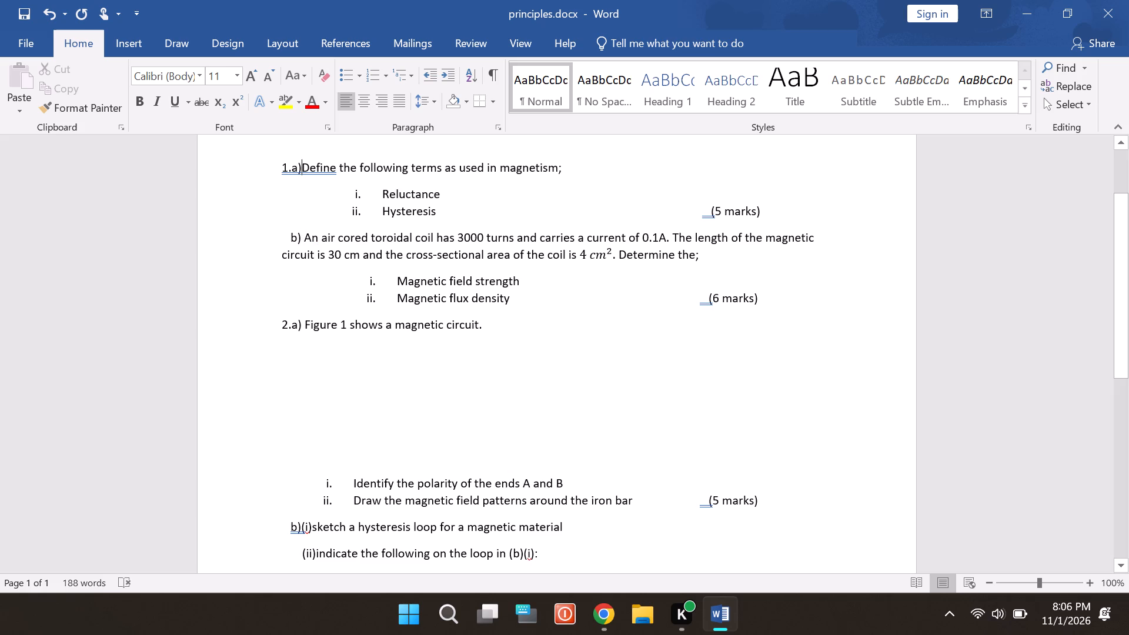
pyautogui.press('space')
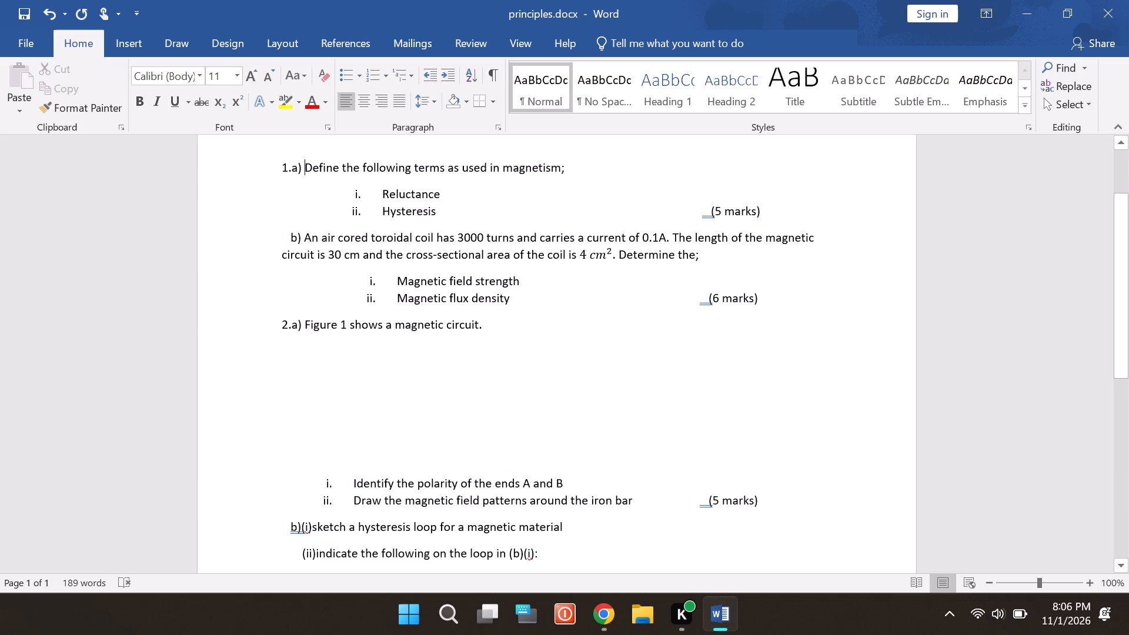
# Capitalise the first word of question 2 b)(i) so it reads "Sketch a hysteresis loop for a magnetic material".
pyautogui.scroll(-2, 512, 393)
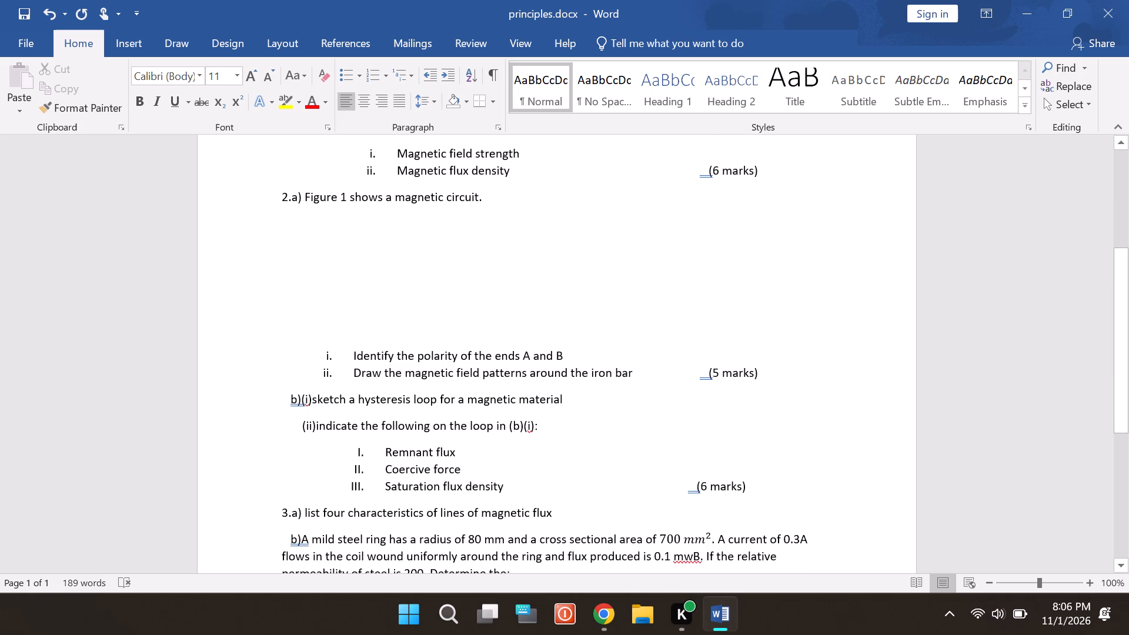
pyautogui.scroll(-2, 512, 393)
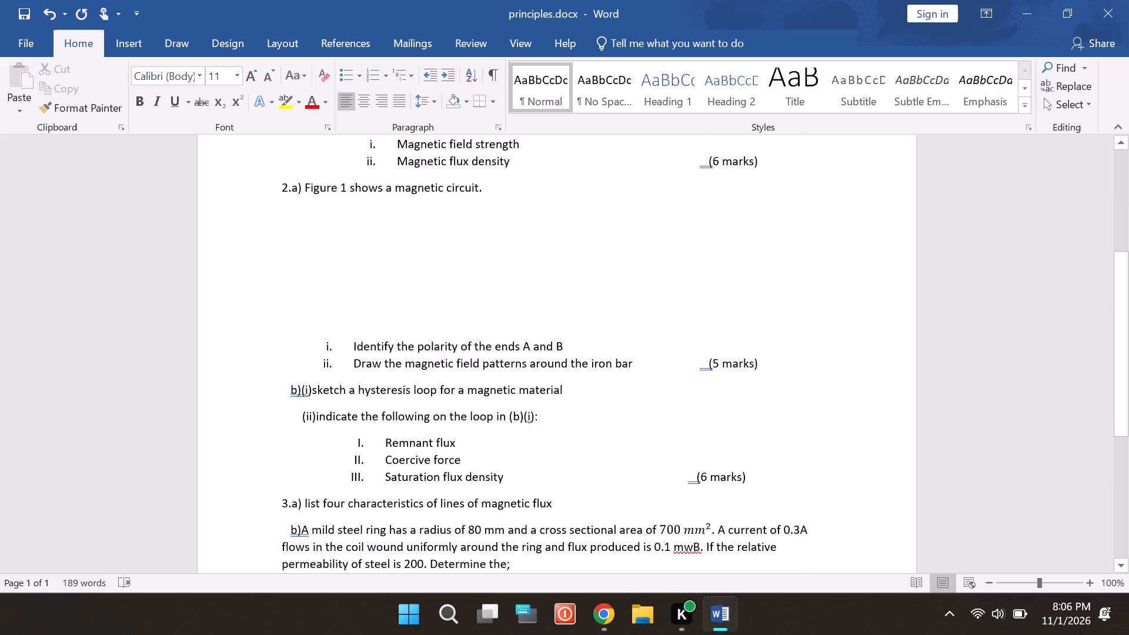
pyautogui.scroll(-1, 512, 393)
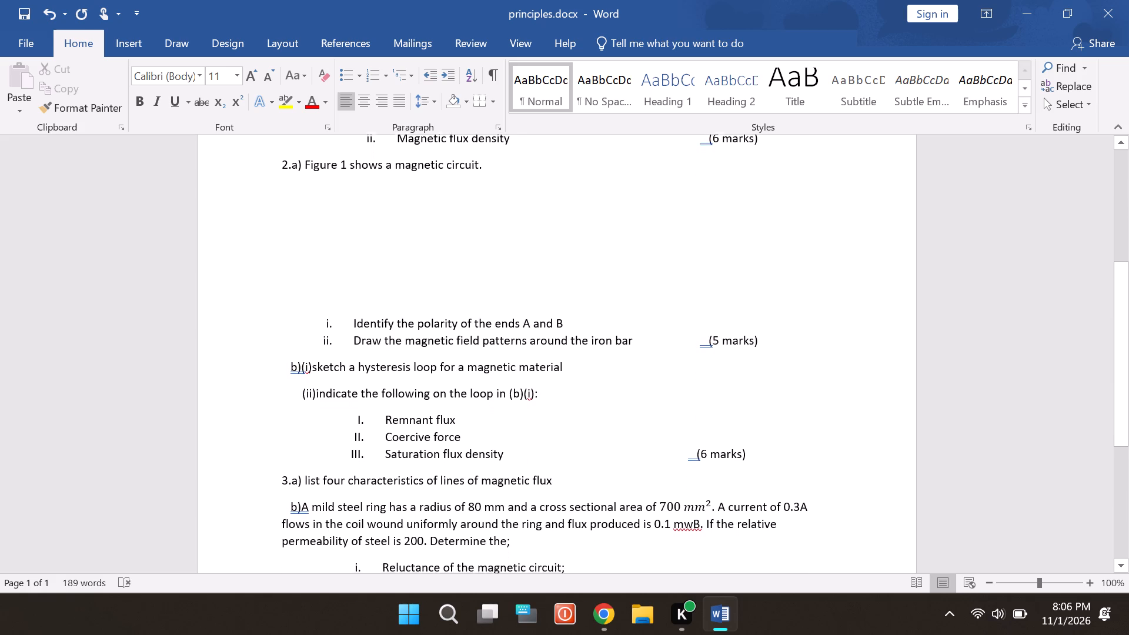
pyautogui.scroll(-2, 512, 393)
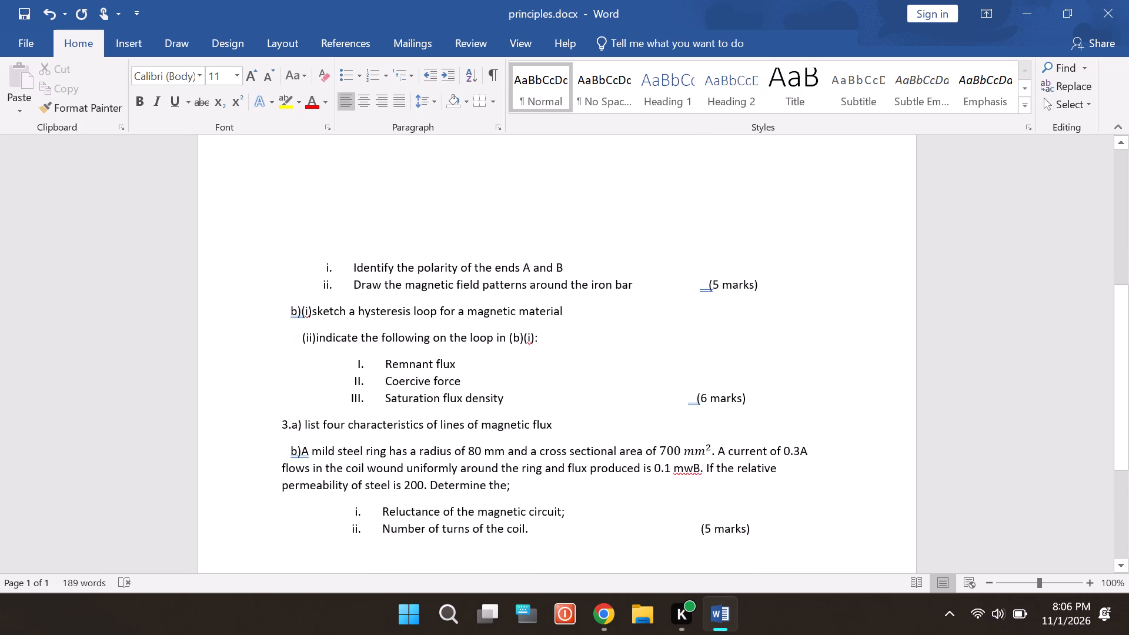
pyautogui.scroll(-1, 512, 393)
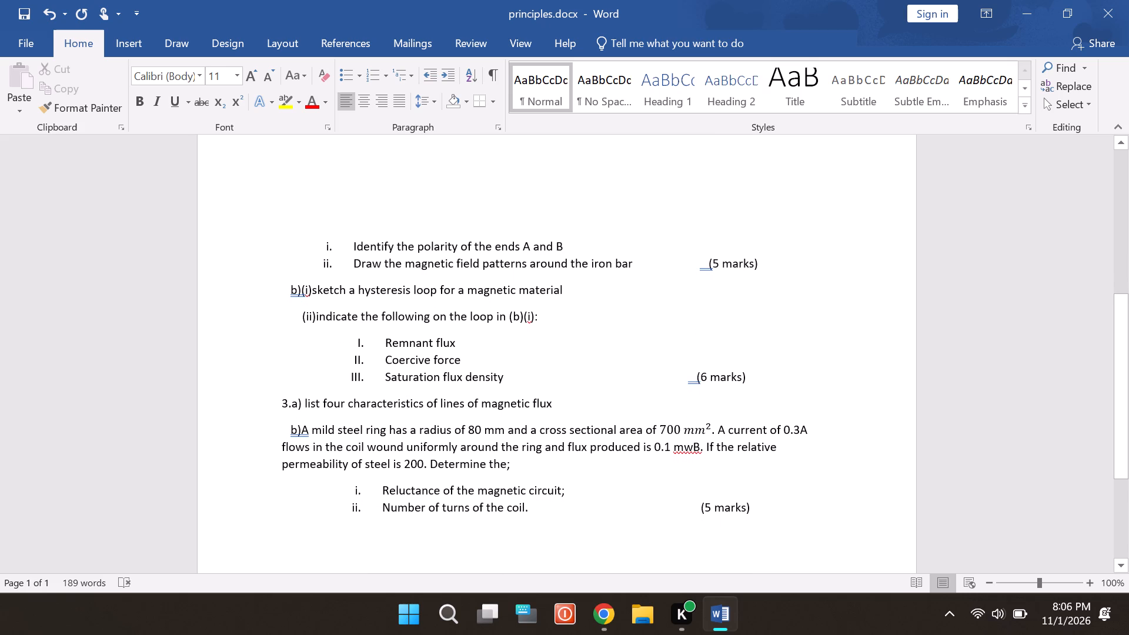
pyautogui.scroll(-1, 512, 393)
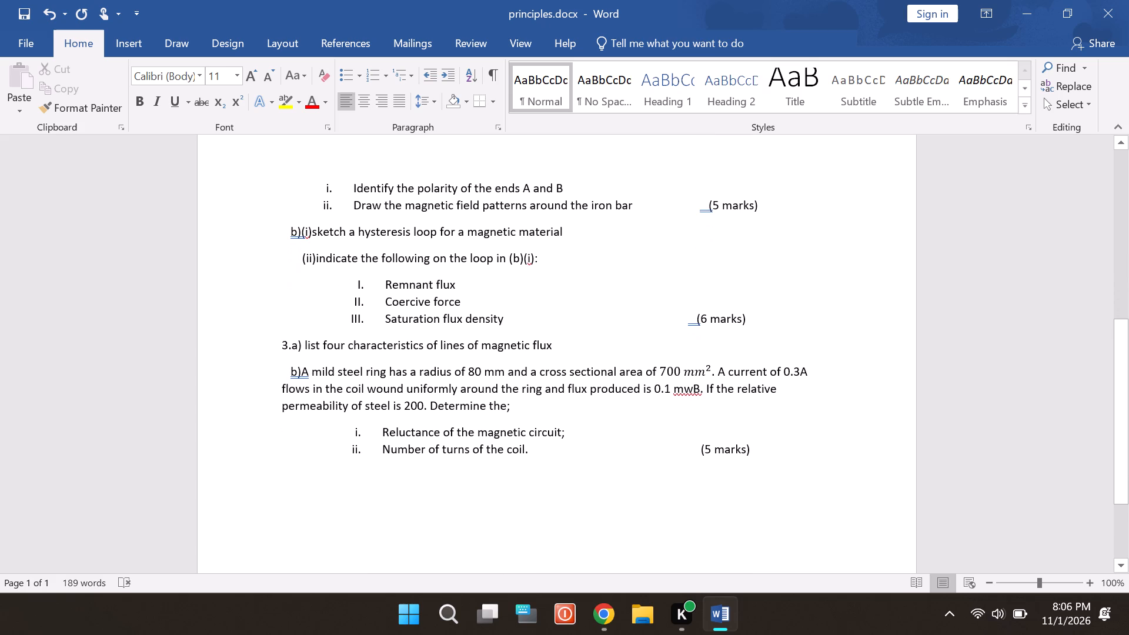
pyautogui.scroll(-1, 512, 393)
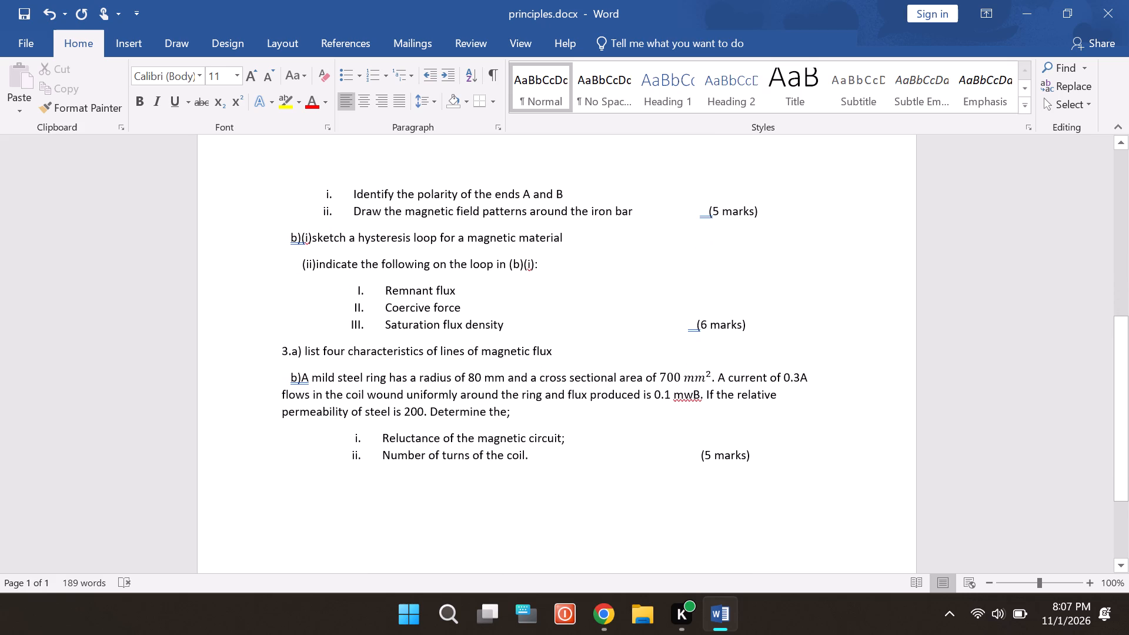
pyautogui.click(315, 239)
pyautogui.press('BackSpace')
pyautogui.hotkey('shift', 's')
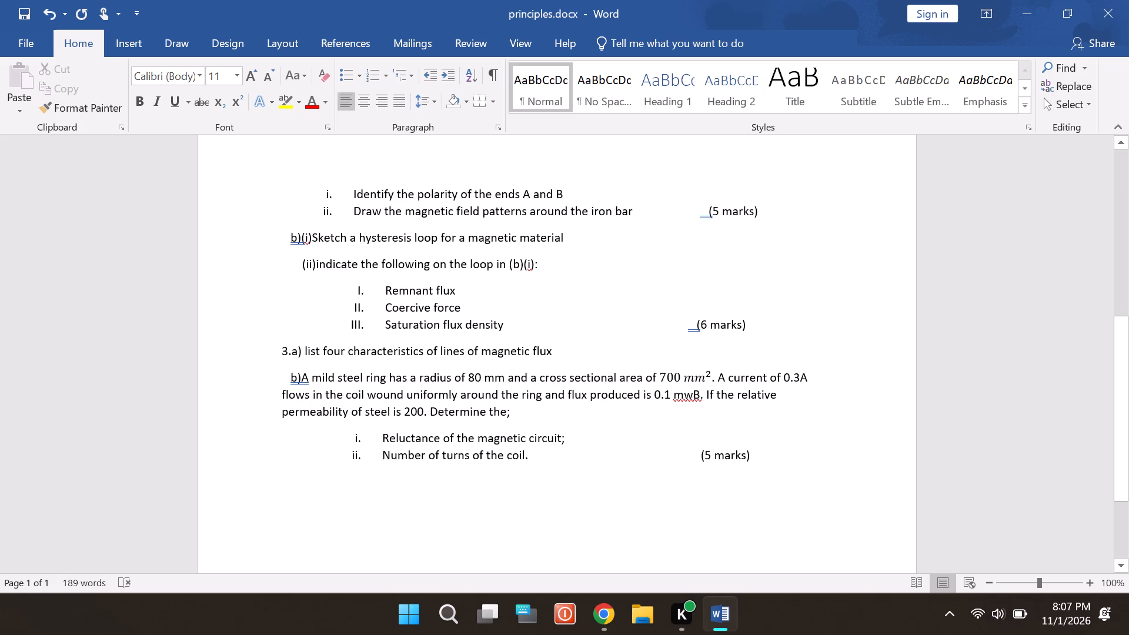
# In question 2 b), insert a space after the labels "(i)" and "(ii)" and capitalise "Indicate" in part (ii).
pyautogui.click(311, 236)
pyautogui.press('space')
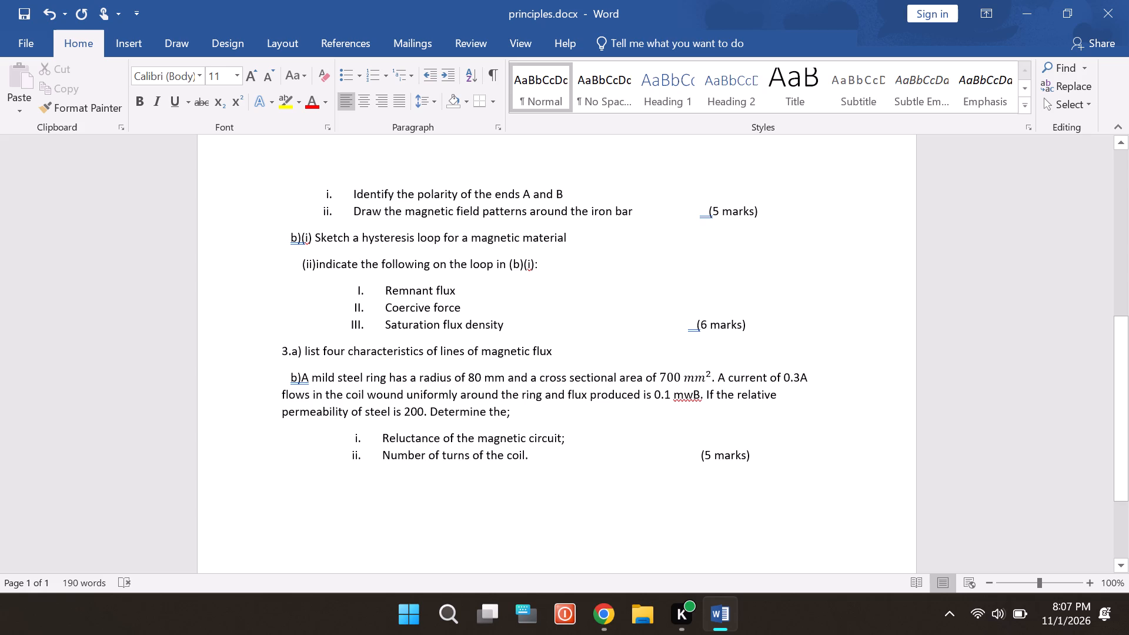
pyautogui.click(318, 264)
pyautogui.press('BackSpace')
pyautogui.press('space')
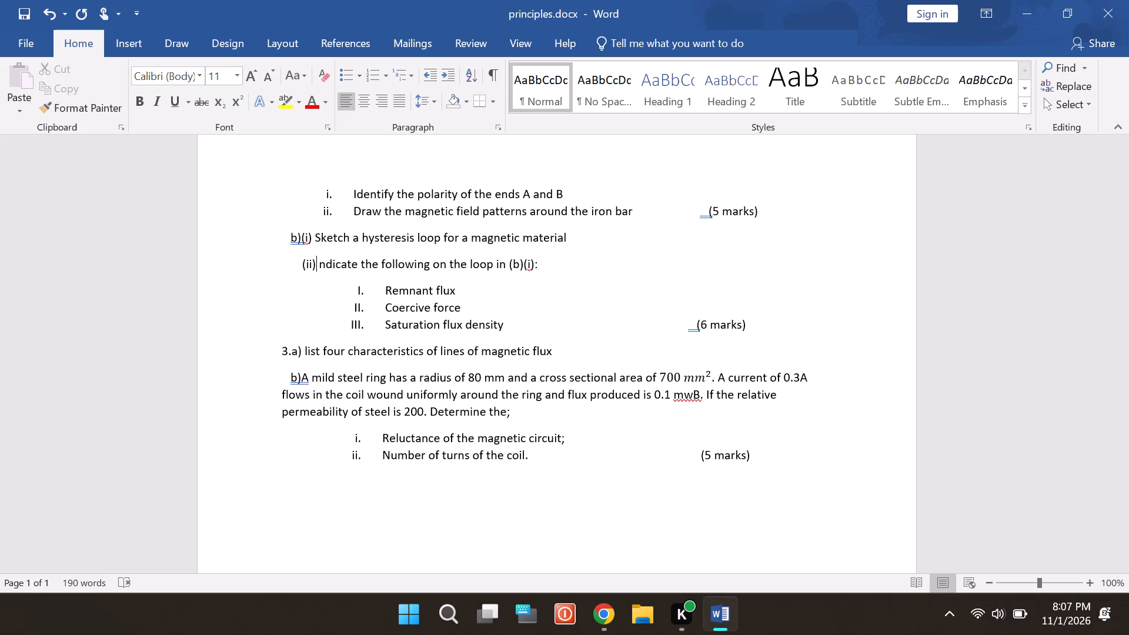
pyautogui.hotkey('shift', 'i')
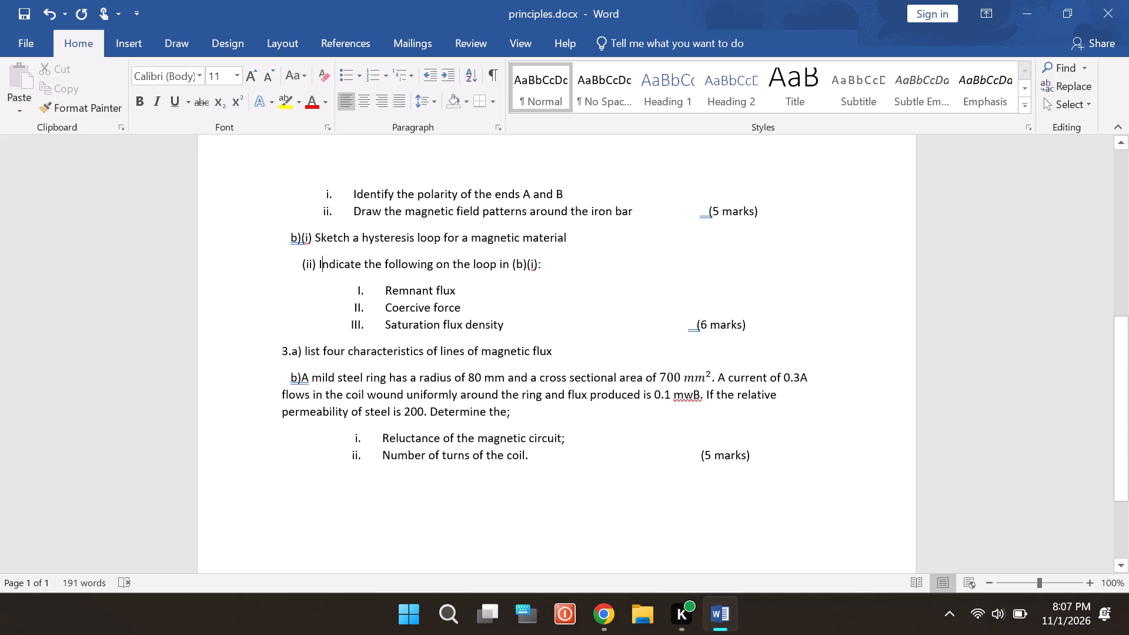
# In question 3, capitalise "List" in part a) and insert a space after the part label "b)".
pyautogui.click(306, 352)
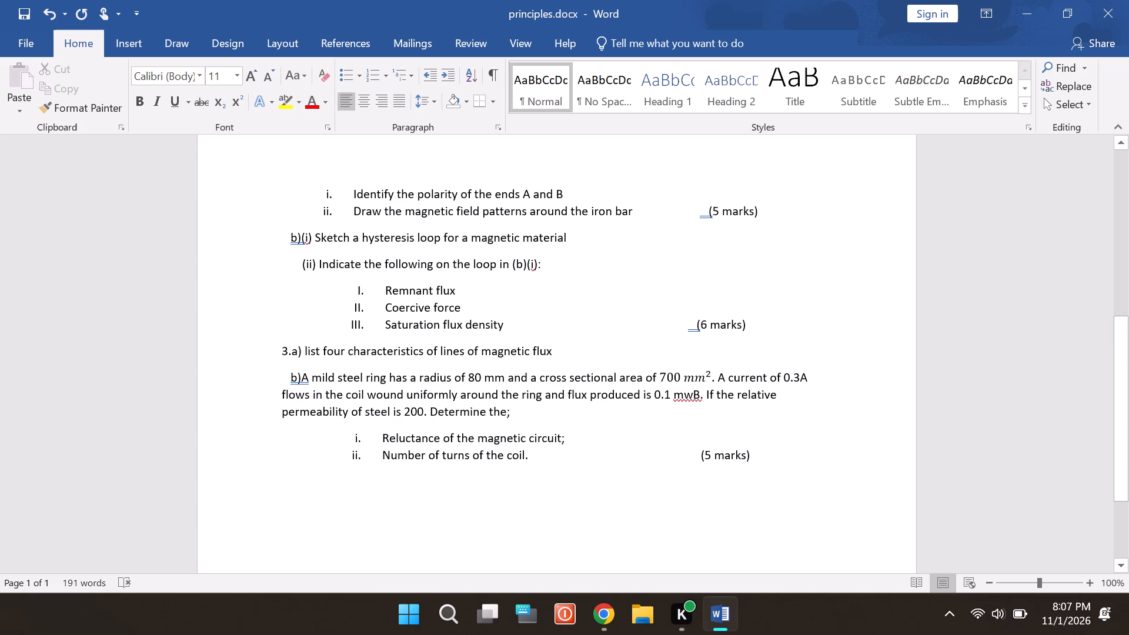
pyautogui.click(307, 352)
pyautogui.press('BackSpace')
pyautogui.hotkey('shift', 'l')
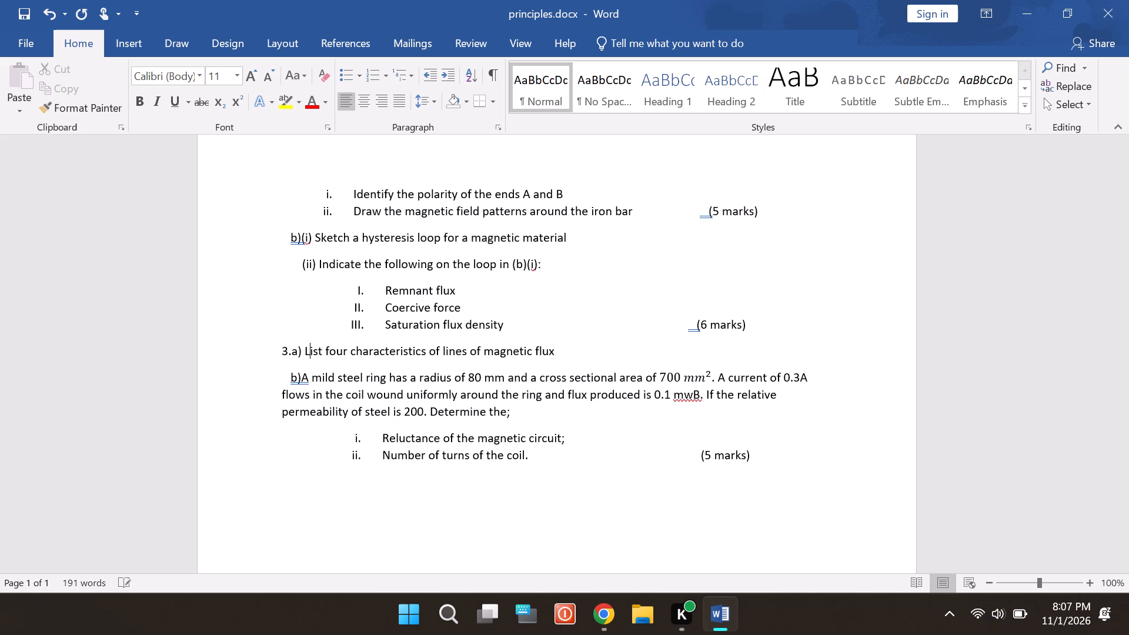
pyautogui.click(302, 377)
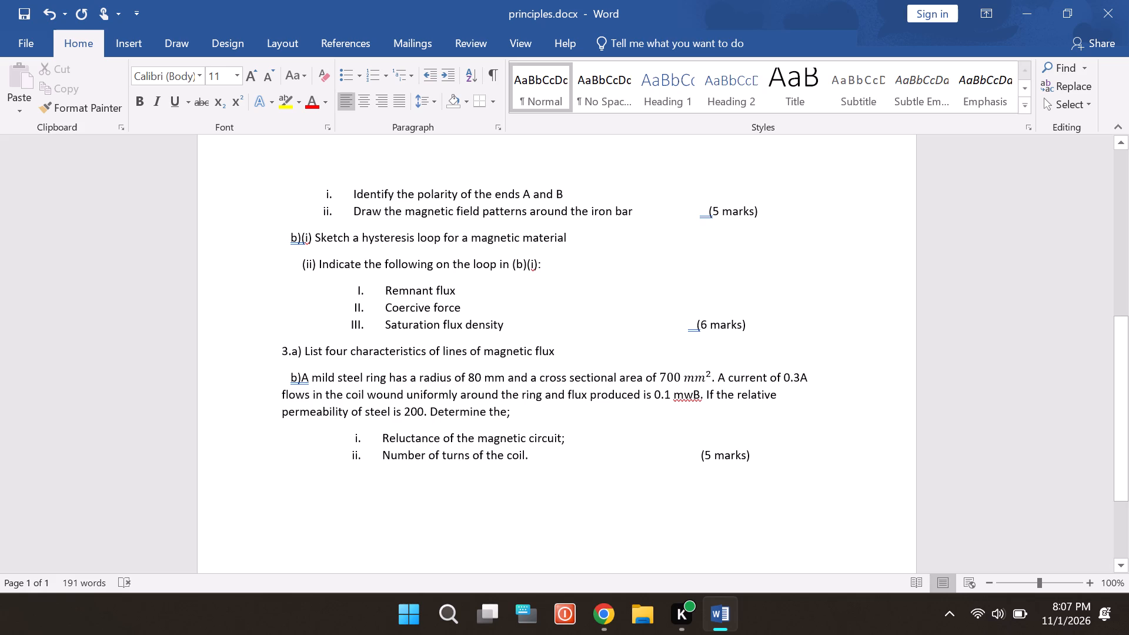
pyautogui.press('space')
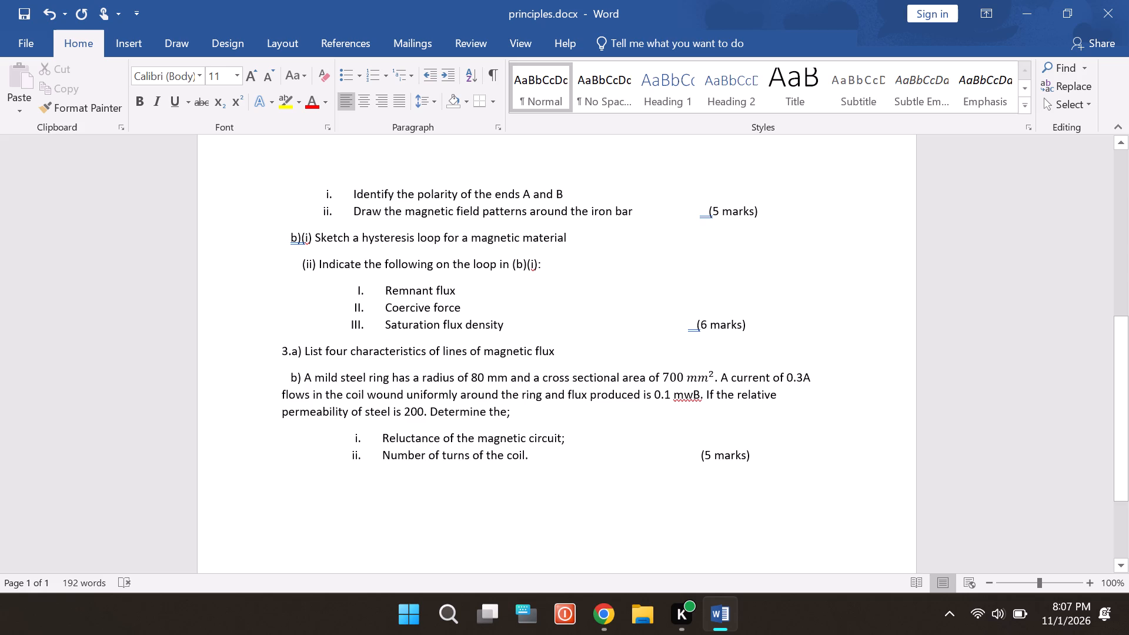
# Add "(4 marks)" at the end of the question 3.a) line, spaced across roughly in line with the other mark allocations.
pyautogui.click(572, 353)
pyautogui.press('space')
pyautogui.press('space')
pyautogui.press('space')
pyautogui.press('space')
pyautogui.press('space')
pyautogui.press('space')
pyautogui.press('space')
pyautogui.press('space')
pyautogui.press('space')
pyautogui.press('space')
pyautogui.press('space')
pyautogui.press('space')
pyautogui.press('space')
pyautogui.press('space')
pyautogui.press('space')
pyautogui.press('space')
pyautogui.press('space')
pyautogui.press('space')
pyautogui.press('space')
pyautogui.press('space')
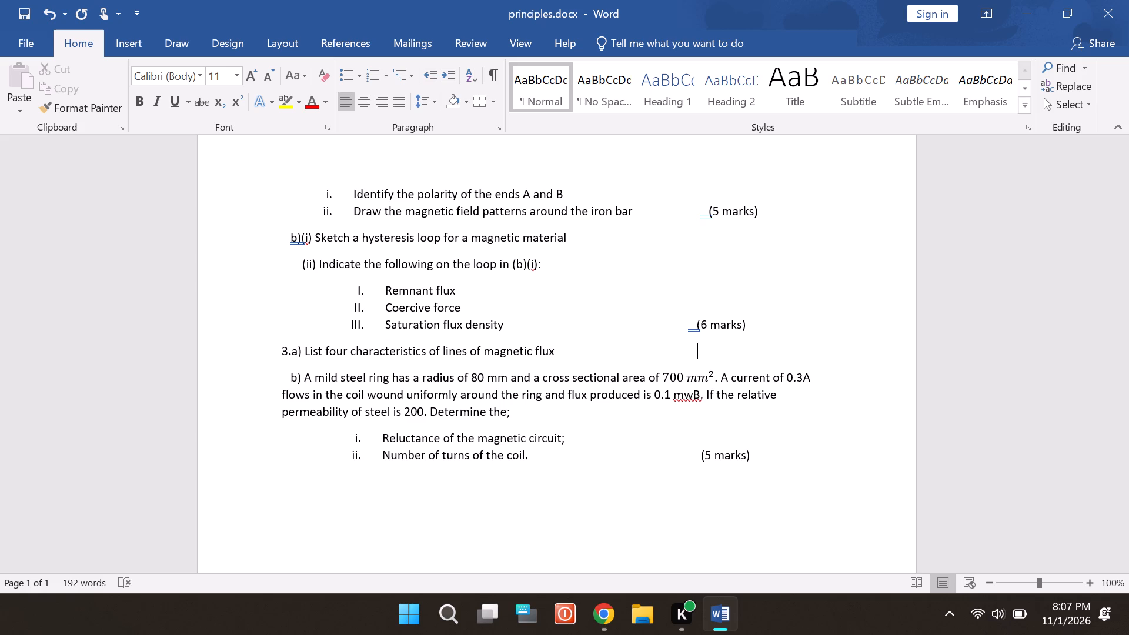
pyautogui.hotkey('shift', '(')
pyautogui.write('4 marks')
pyautogui.hotkey('shift', ')')
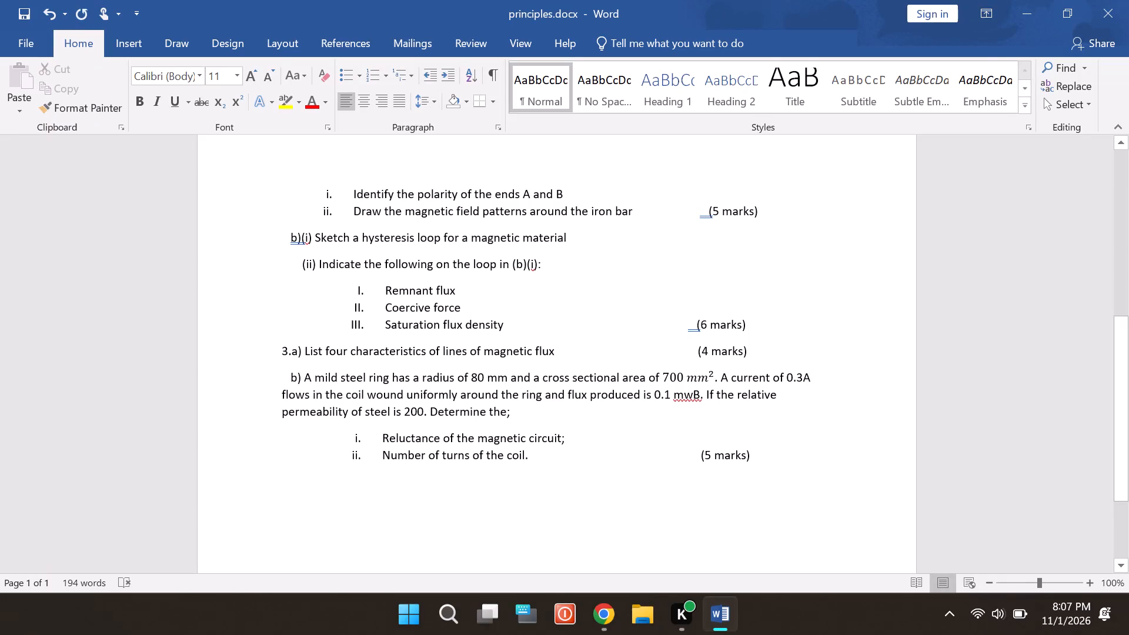
# Format the whole document's text in Times New Roman, size 12.
pyautogui.hotkey('ctrl', 'a')
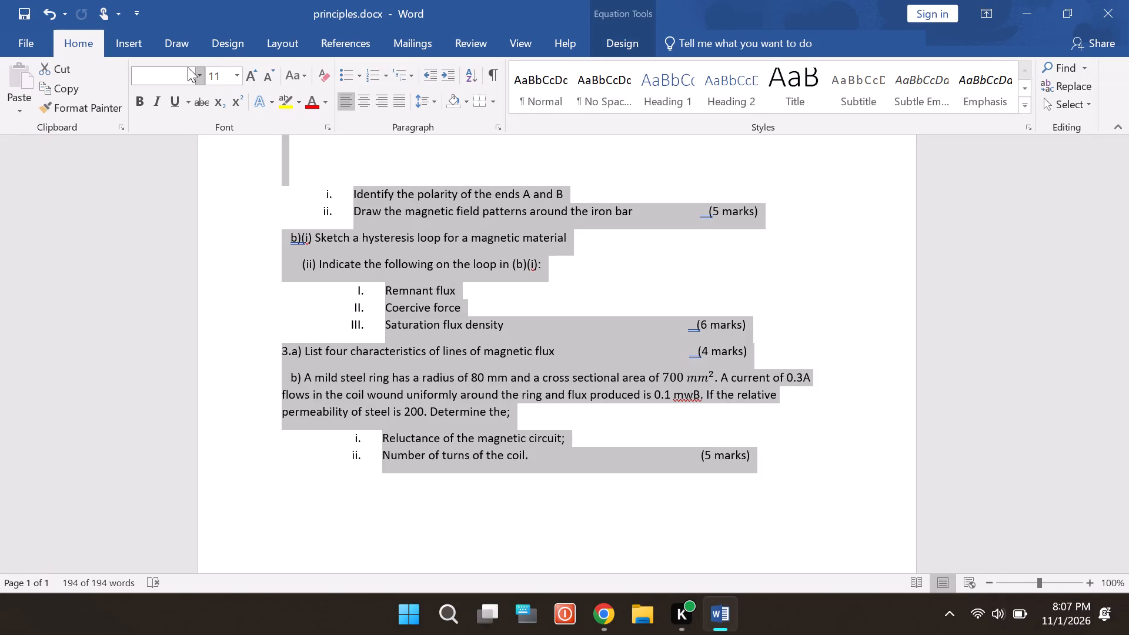
pyautogui.click(200, 73)
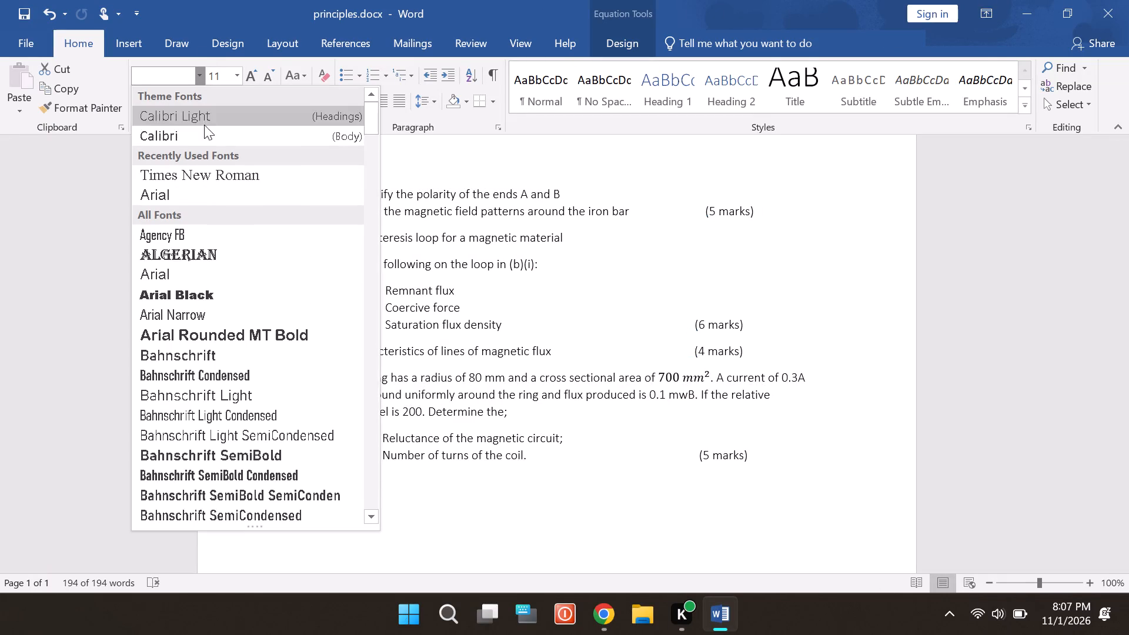
pyautogui.click(209, 176)
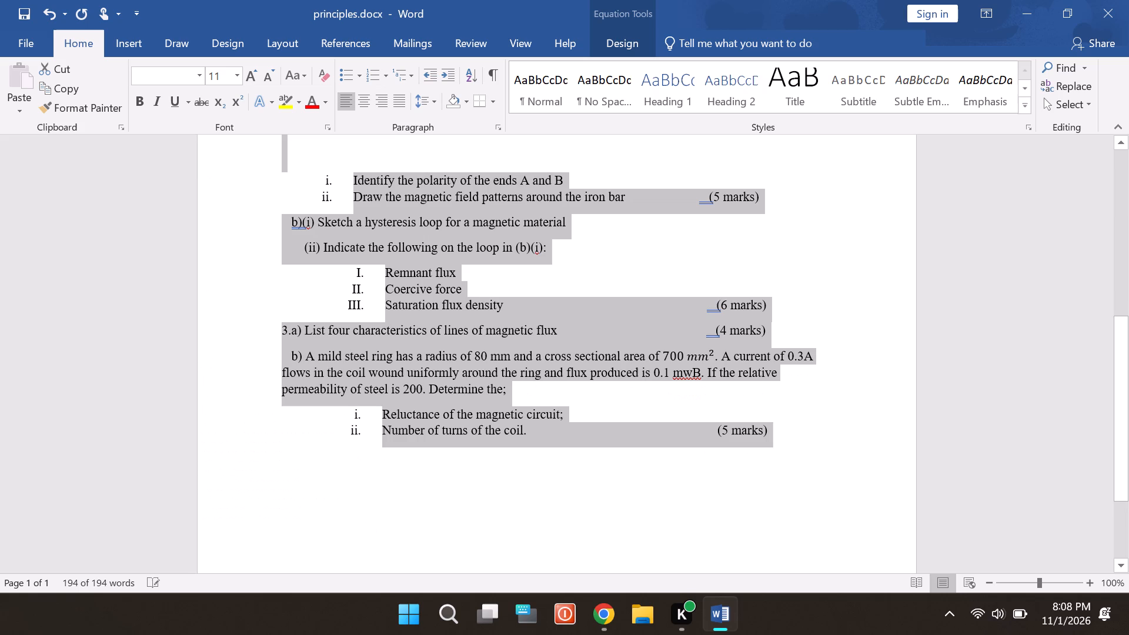
pyautogui.click(234, 78)
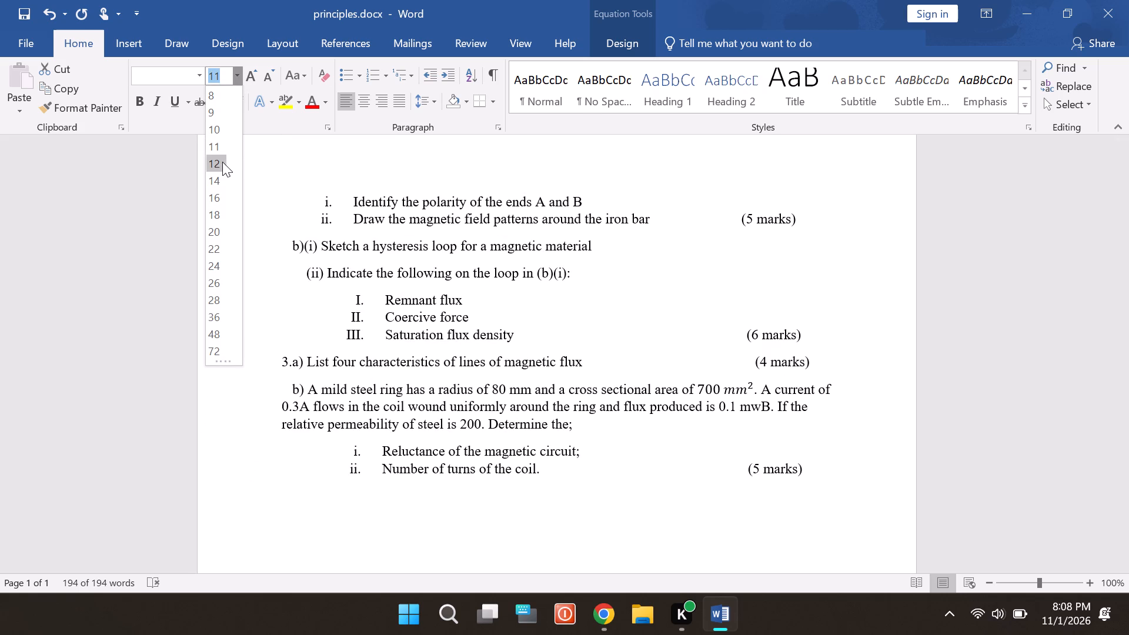
pyautogui.click(222, 162)
pyautogui.click(266, 173)
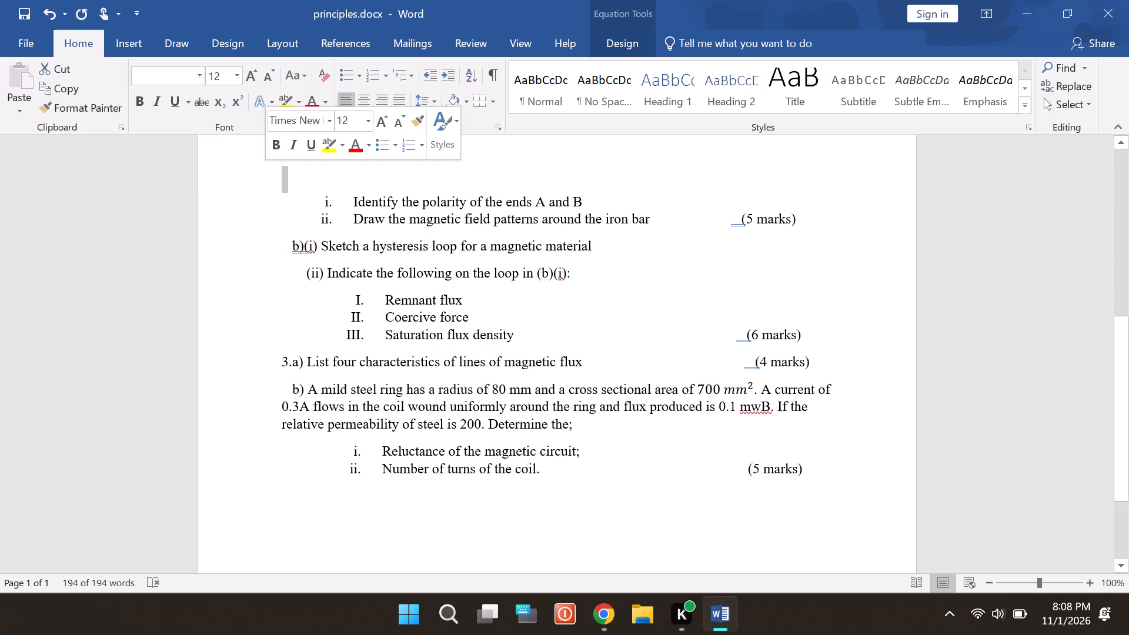
# Review questions 1 to 3 for their layout and any remaining wording errors.
pyautogui.scroll(1, 457, 282)
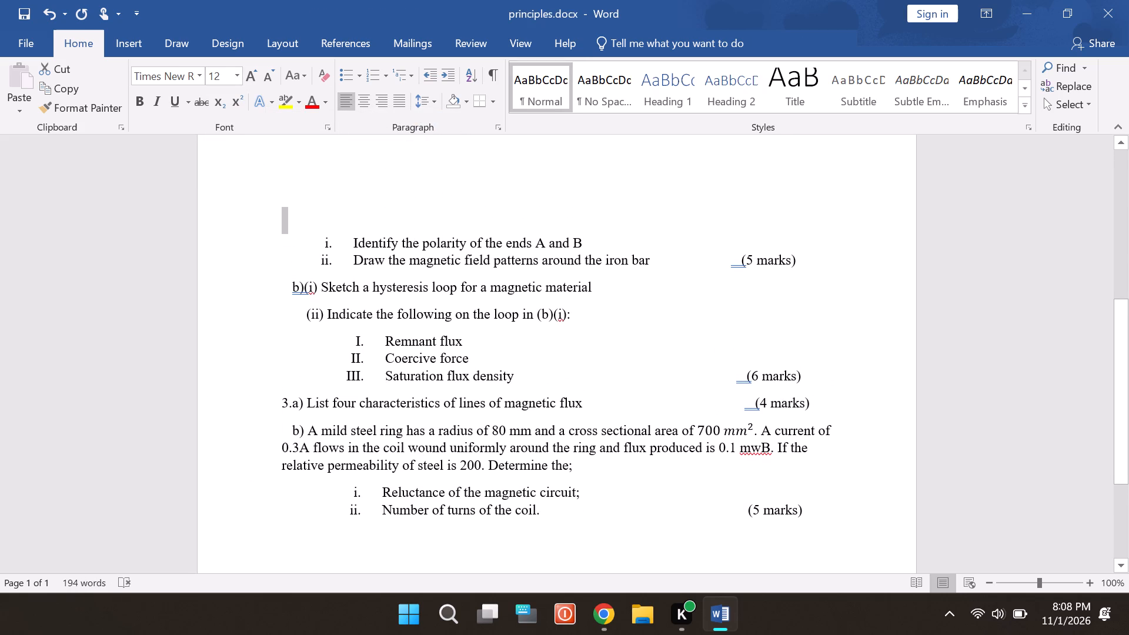
pyautogui.scroll(2, 457, 282)
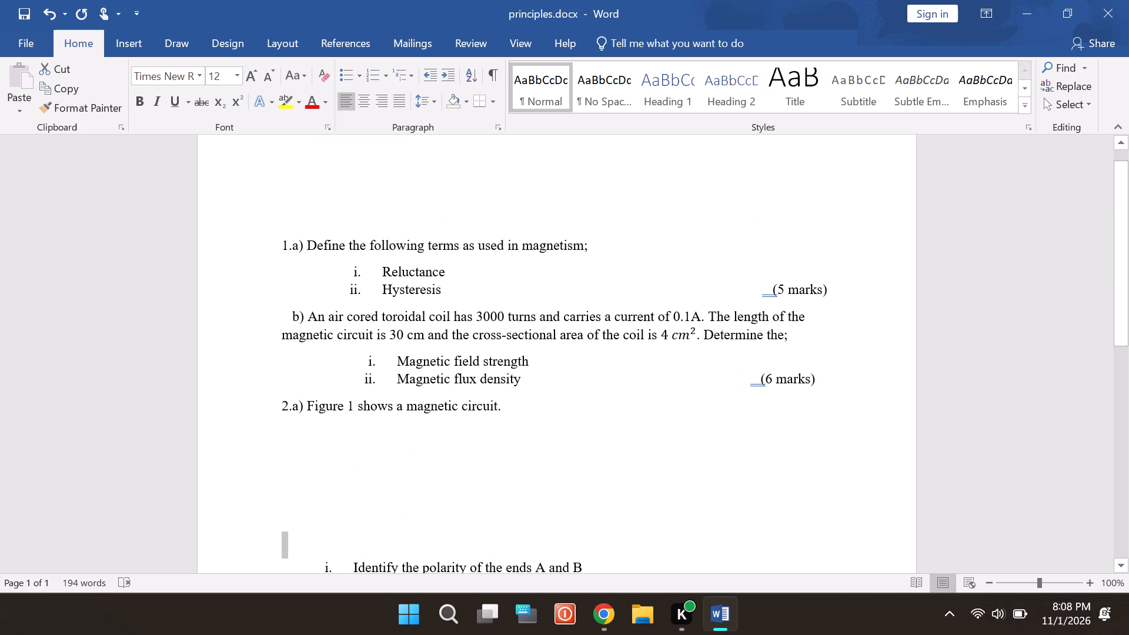
pyautogui.scroll(-2, 457, 282)
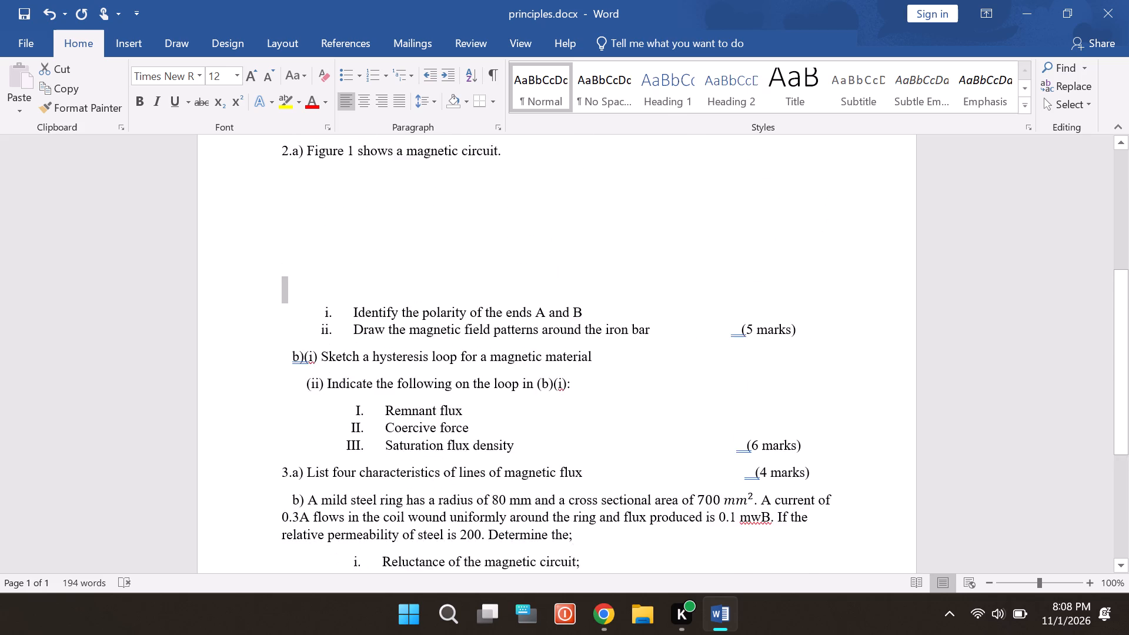
pyautogui.scroll(-4, 457, 282)
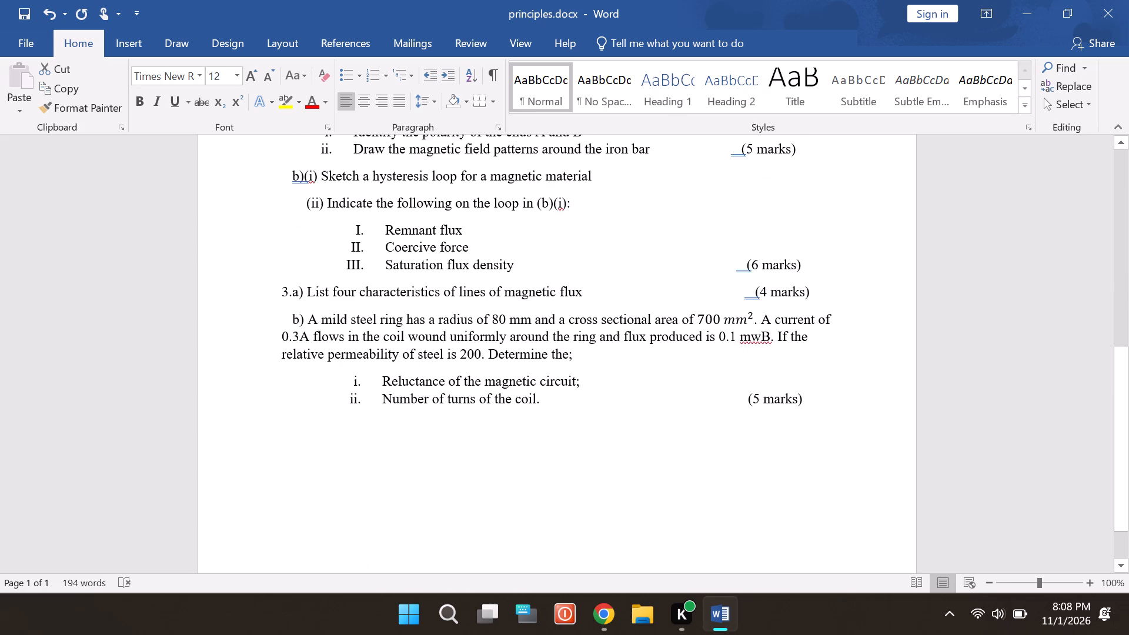
pyautogui.scroll(-2, 457, 282)
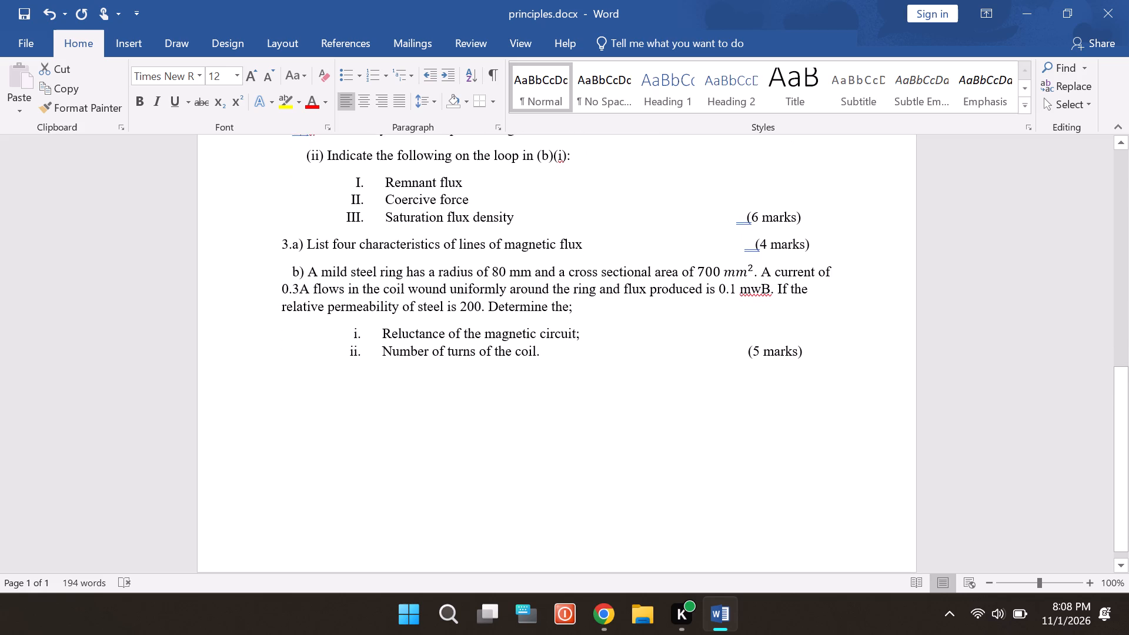
pyautogui.scroll(-2, 457, 282)
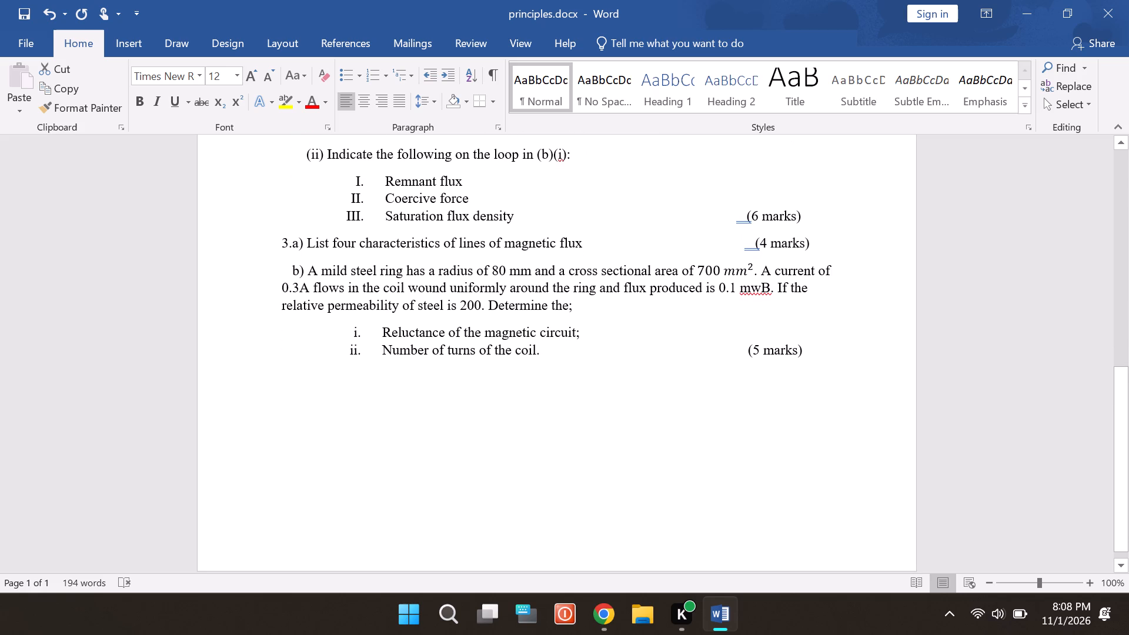
pyautogui.scroll(-3, 457, 282)
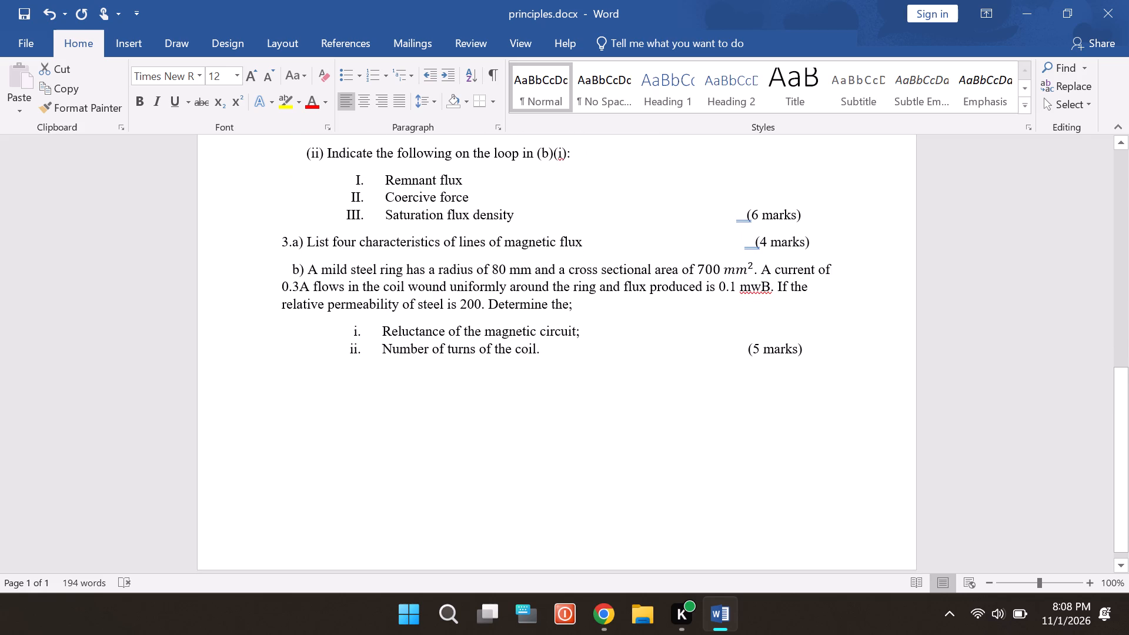
pyautogui.scroll(-1, 457, 282)
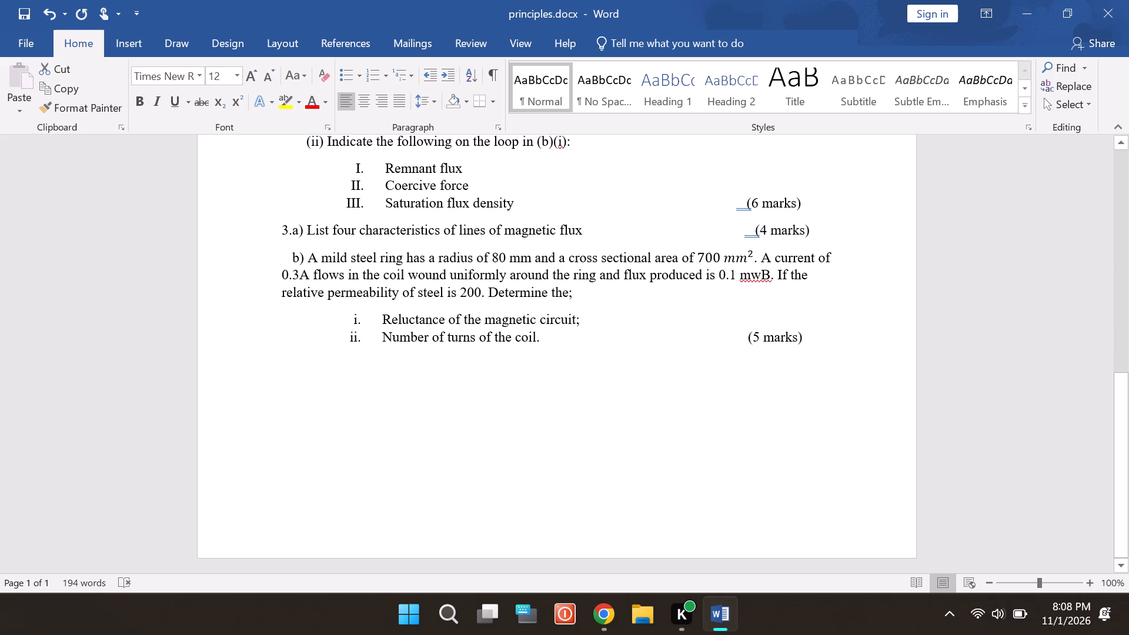
pyautogui.scroll(-1, 457, 282)
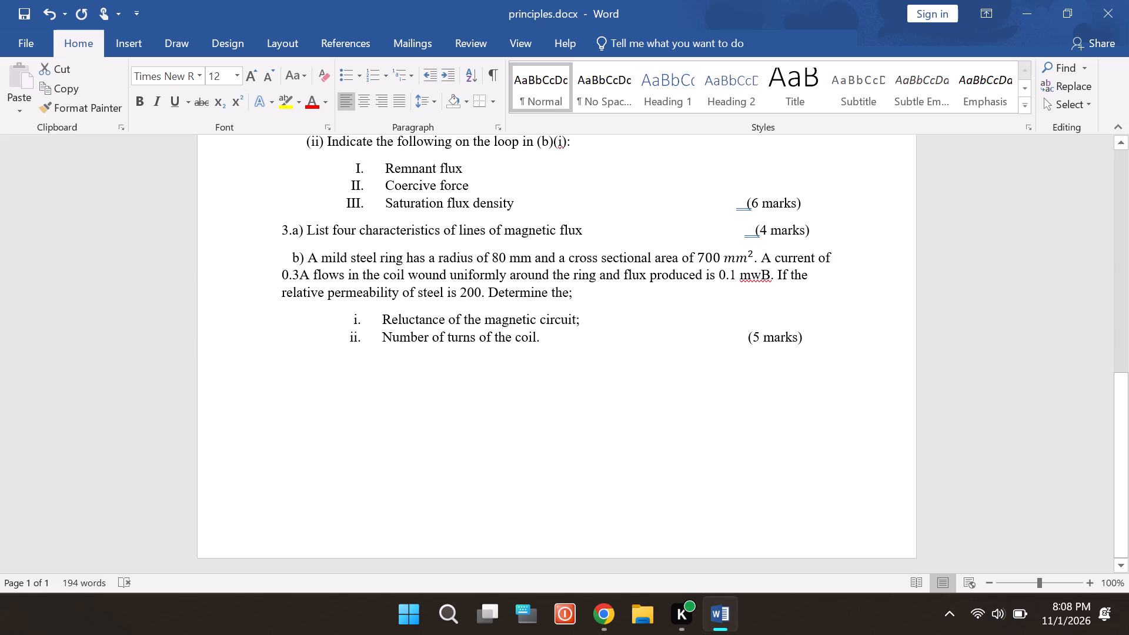
# Hyphenate "cross-sectional" in the mild steel ring question, 3 b).
pyautogui.click(603, 258)
pyautogui.press('BackSpace')
pyautogui.press('-')
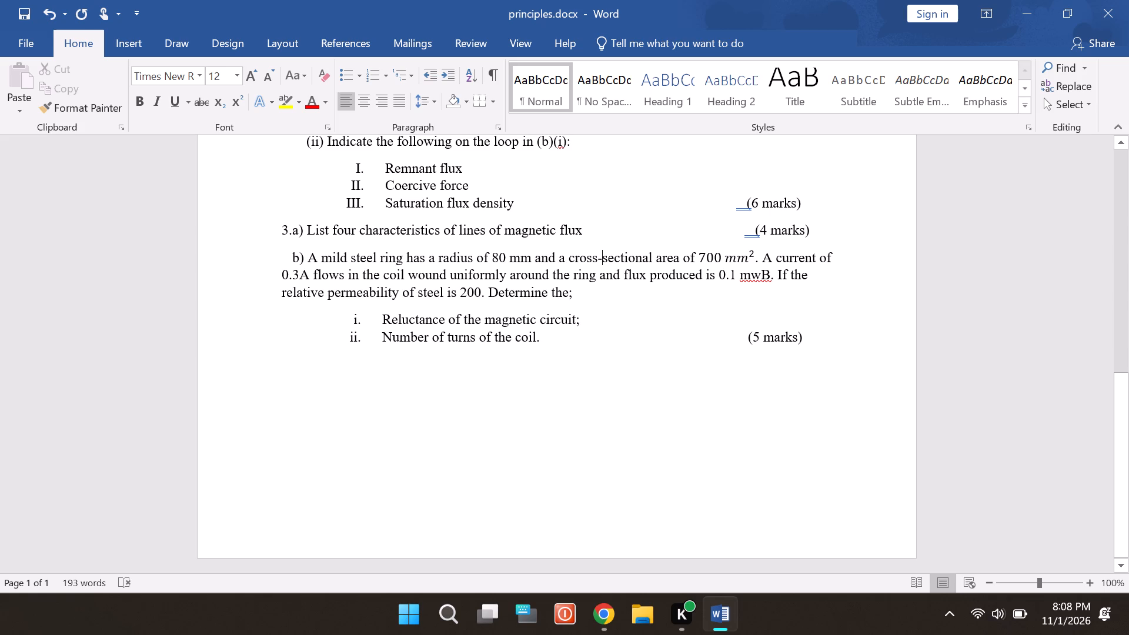
# Replace the flux value in question 3 b) with an inline equation reading 0.1 mwB.
pyautogui.click(768, 276)
pyautogui.press('BackSpace')
pyautogui.press('BackSpace')
pyautogui.press('BackSpace')
pyautogui.press('BackSpace')
pyautogui.press('BackSpace')
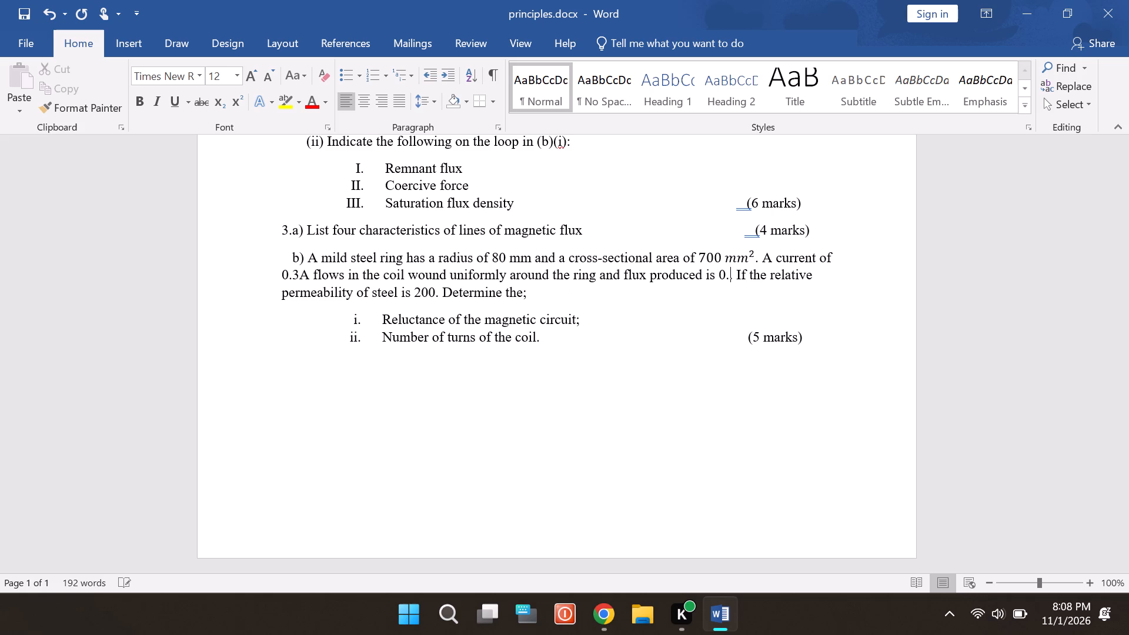
pyautogui.press('BackSpace')
pyautogui.press('BackSpace')
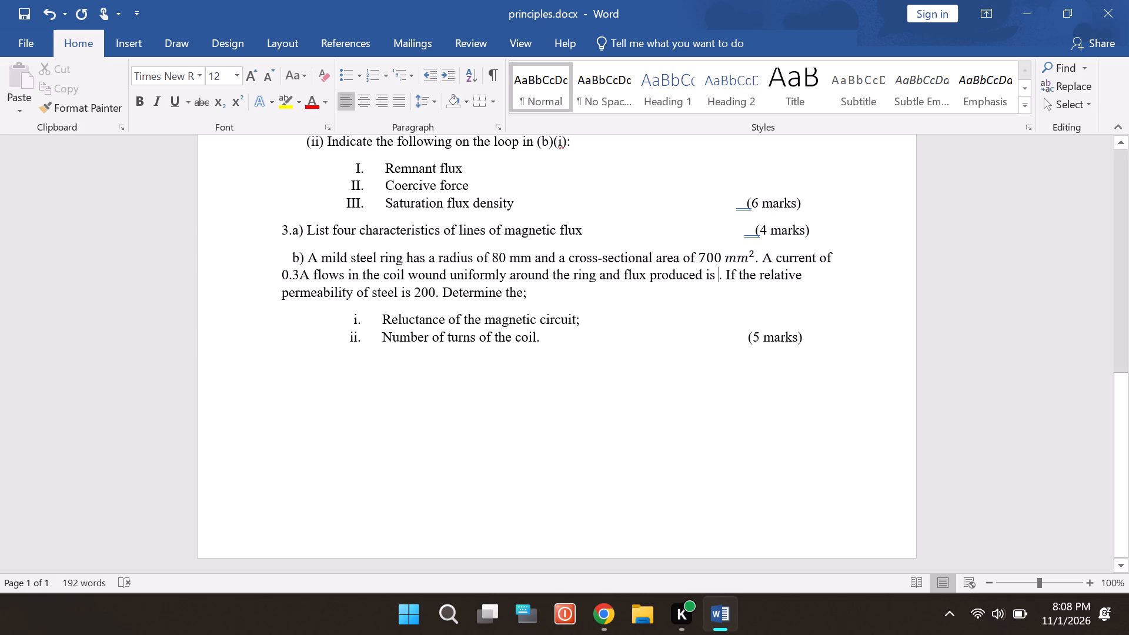
pyautogui.click(130, 49)
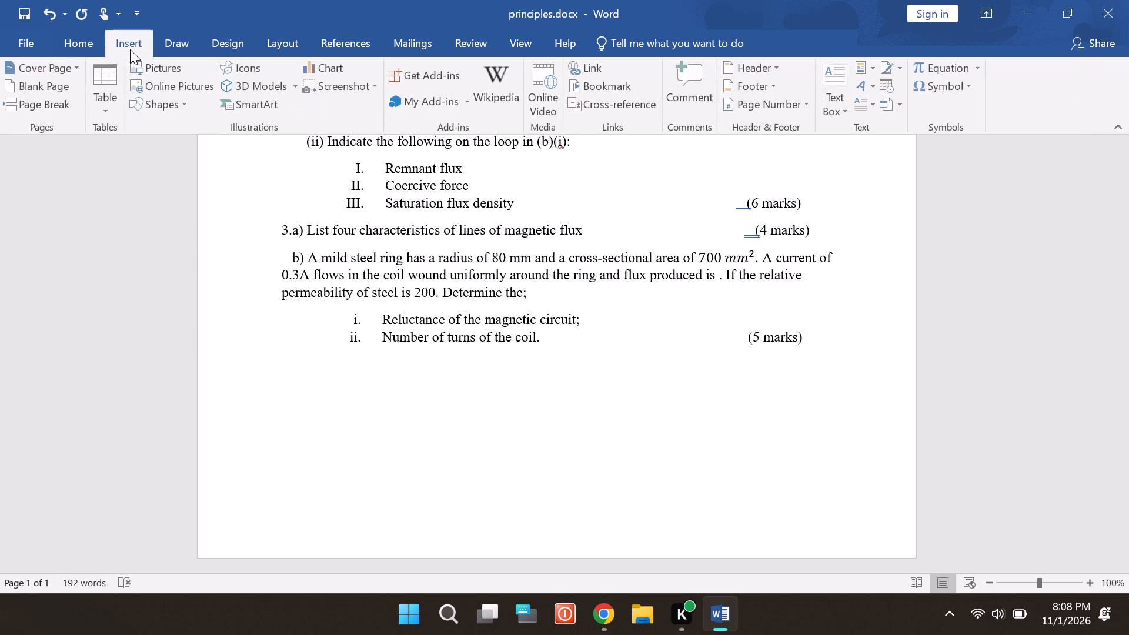
pyautogui.click(921, 69)
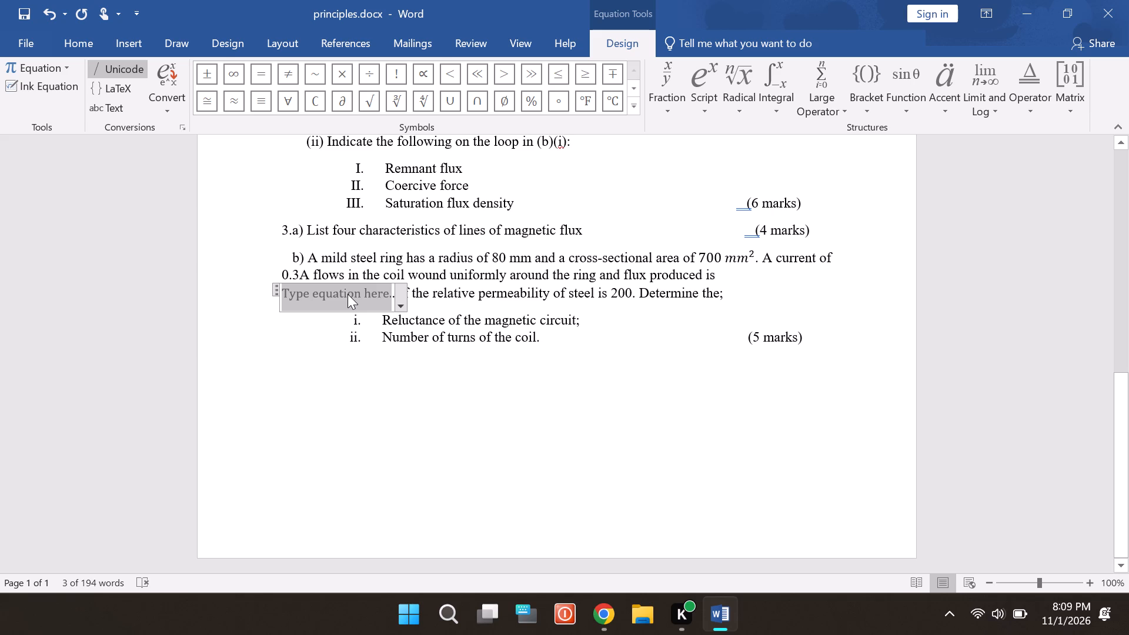
pyautogui.press('0')
pyautogui.press('.')
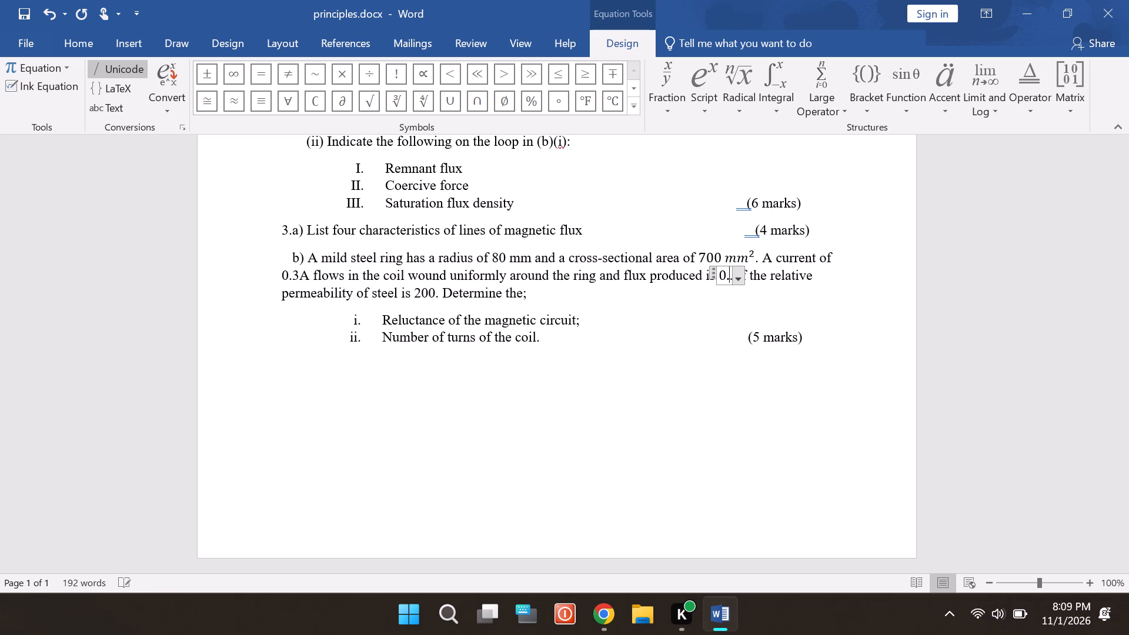
pyautogui.write('1 m')
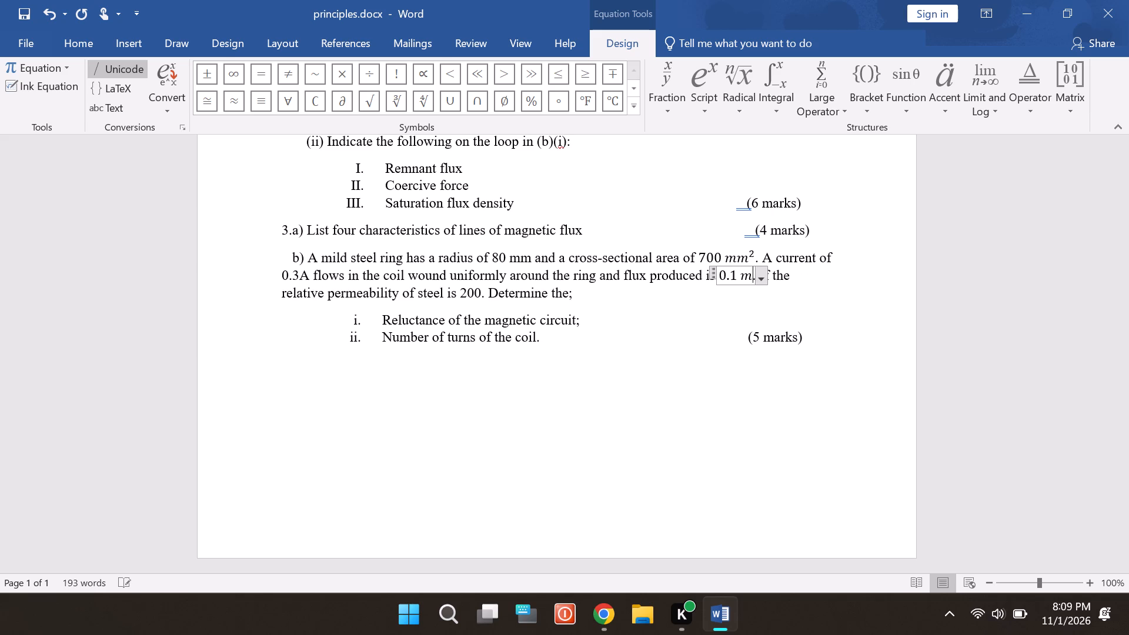
pyautogui.press('w')
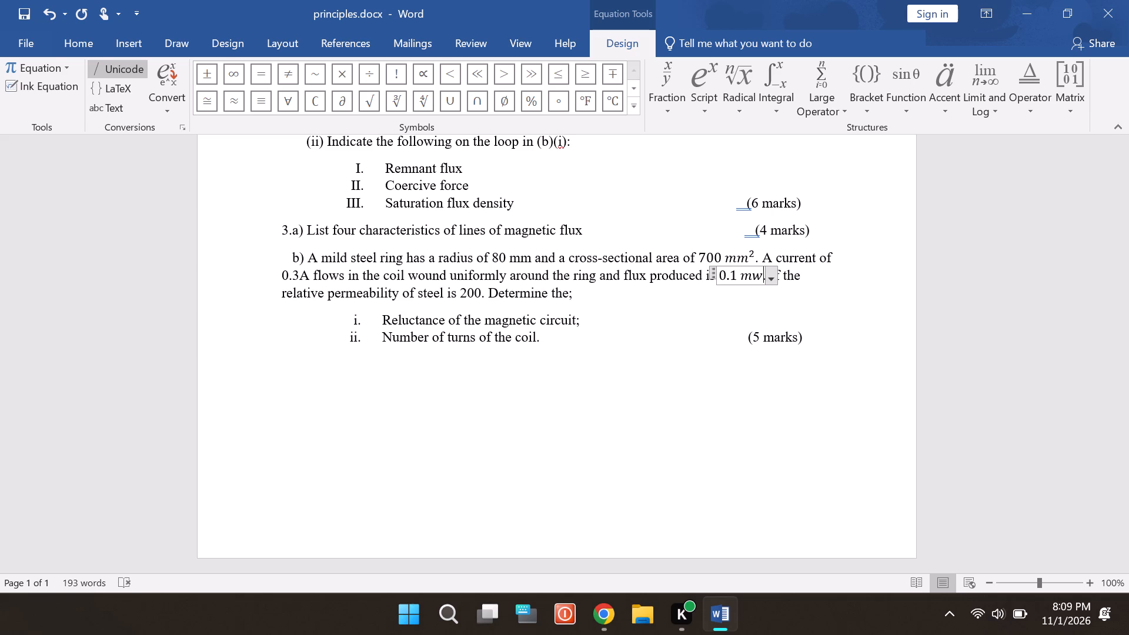
pyautogui.hotkey('shift', 'b')
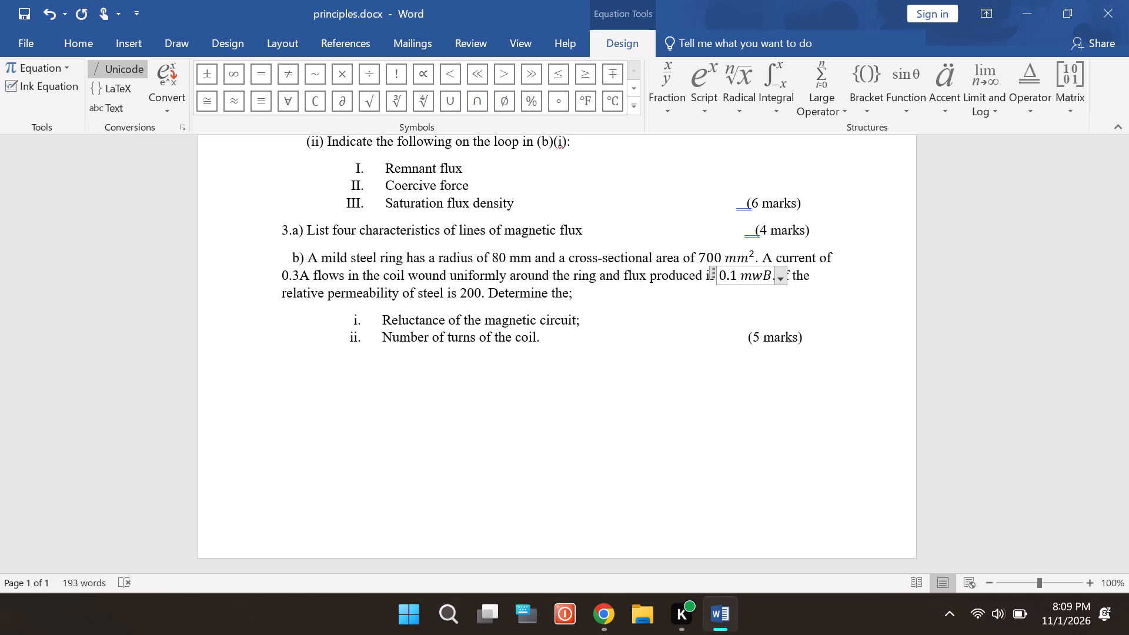
pyautogui.click(793, 269)
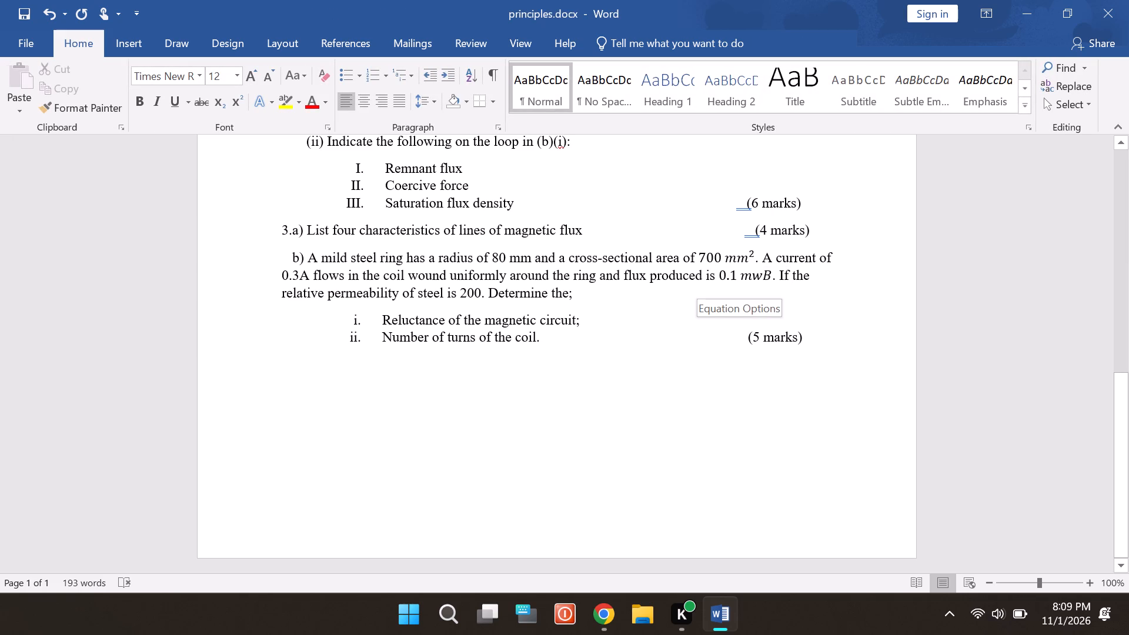
pyautogui.click(780, 276)
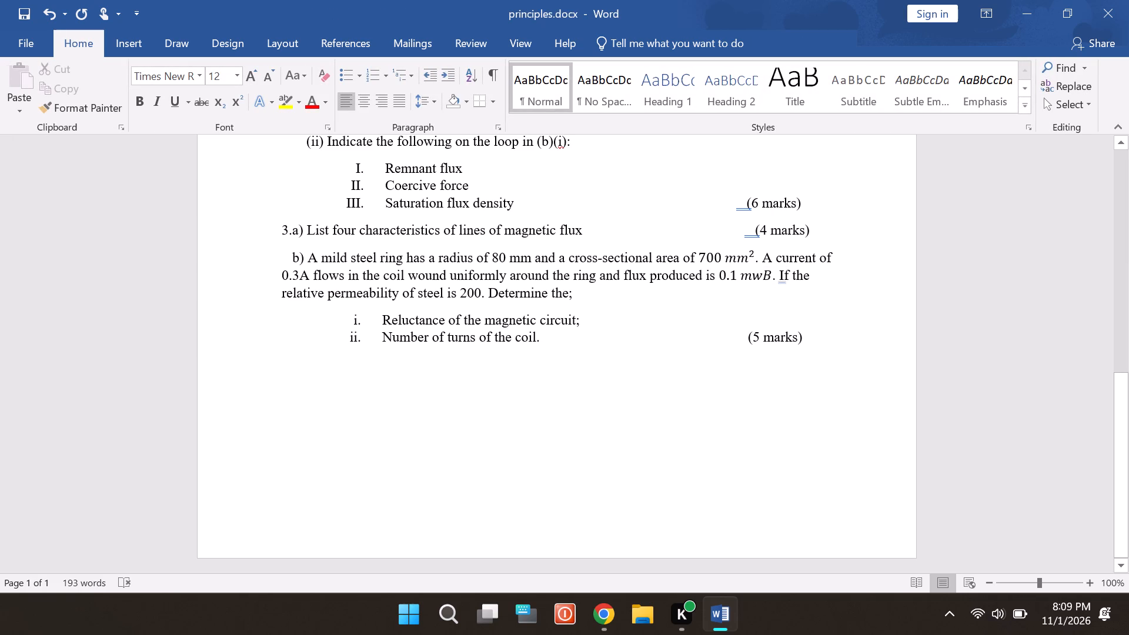
# Replace the ring's radius value in question 3 b) with an inline equation reading 80mm.
pyautogui.click(529, 260)
pyautogui.press('BackSpace')
pyautogui.press('BackSpace')
pyautogui.press('BackSpace')
pyautogui.press('BackSpace')
pyautogui.press('BackSpace')
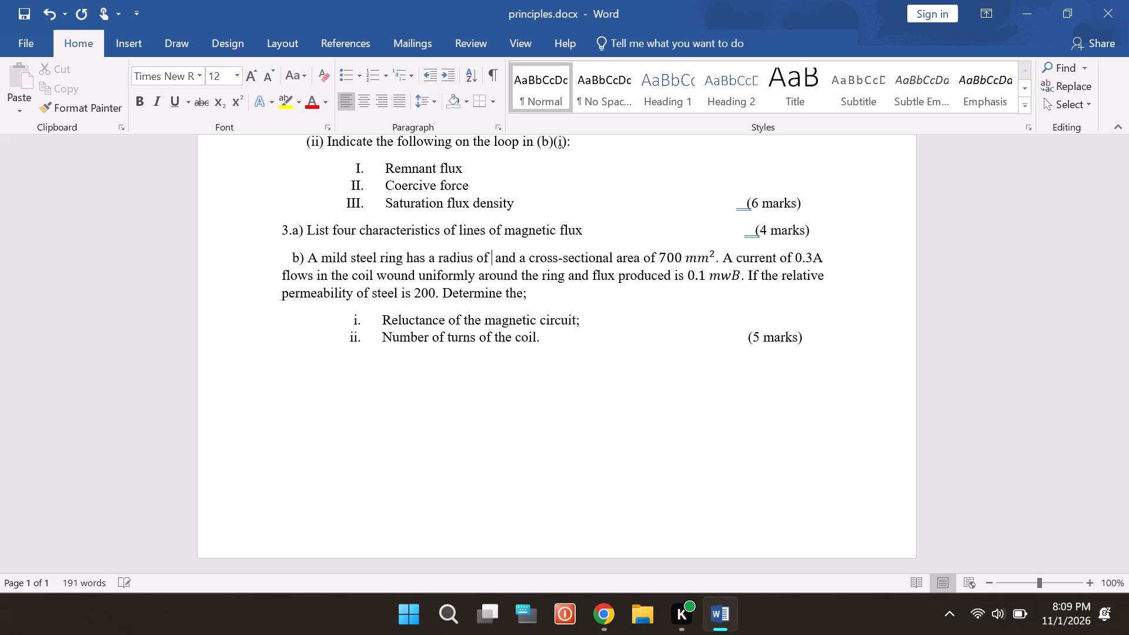
pyautogui.click(126, 41)
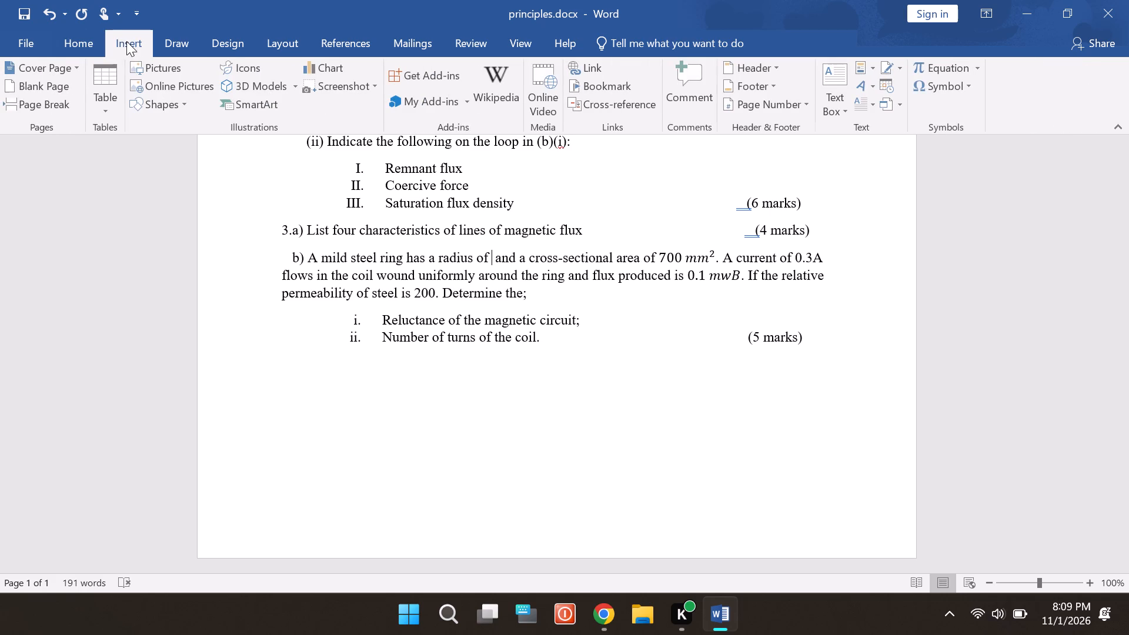
pyautogui.click(949, 70)
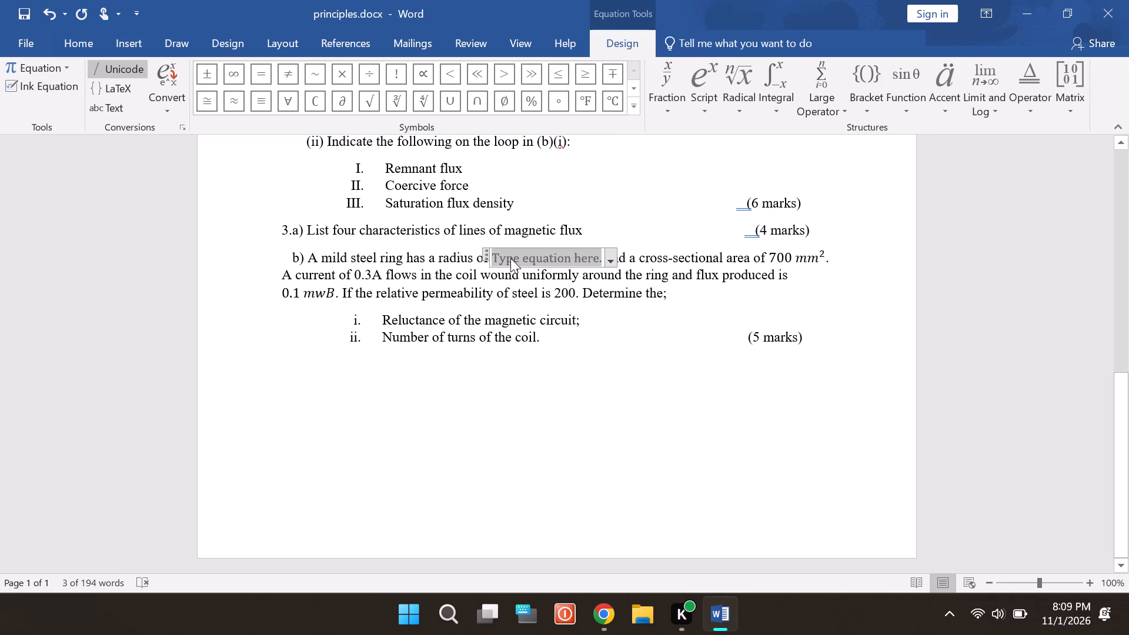
pyautogui.write('80')
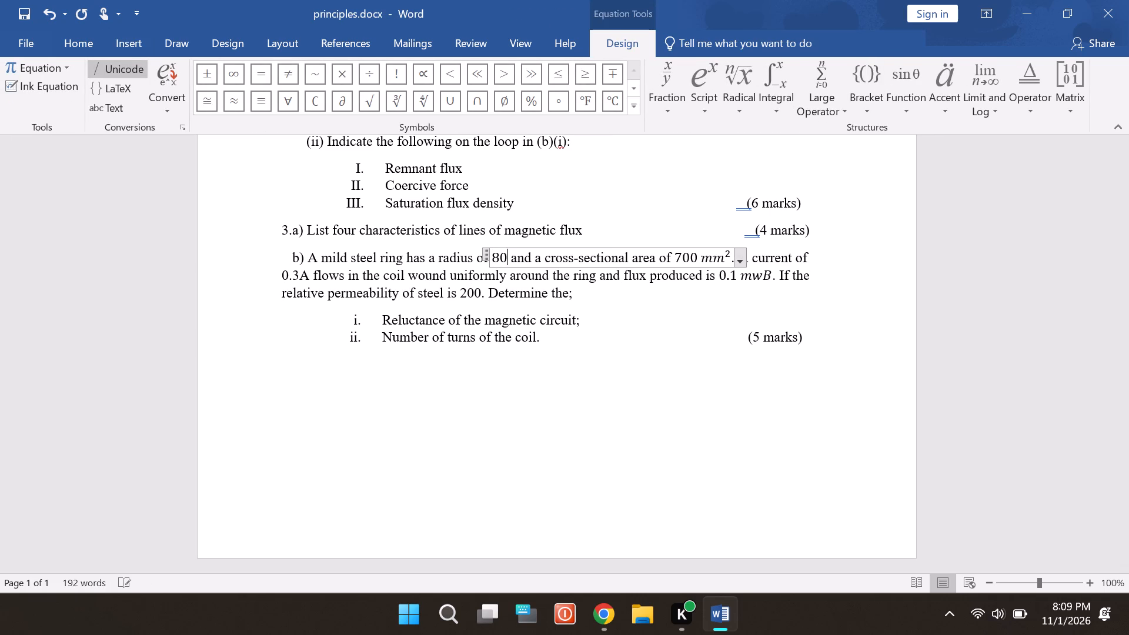
pyautogui.write('mm')
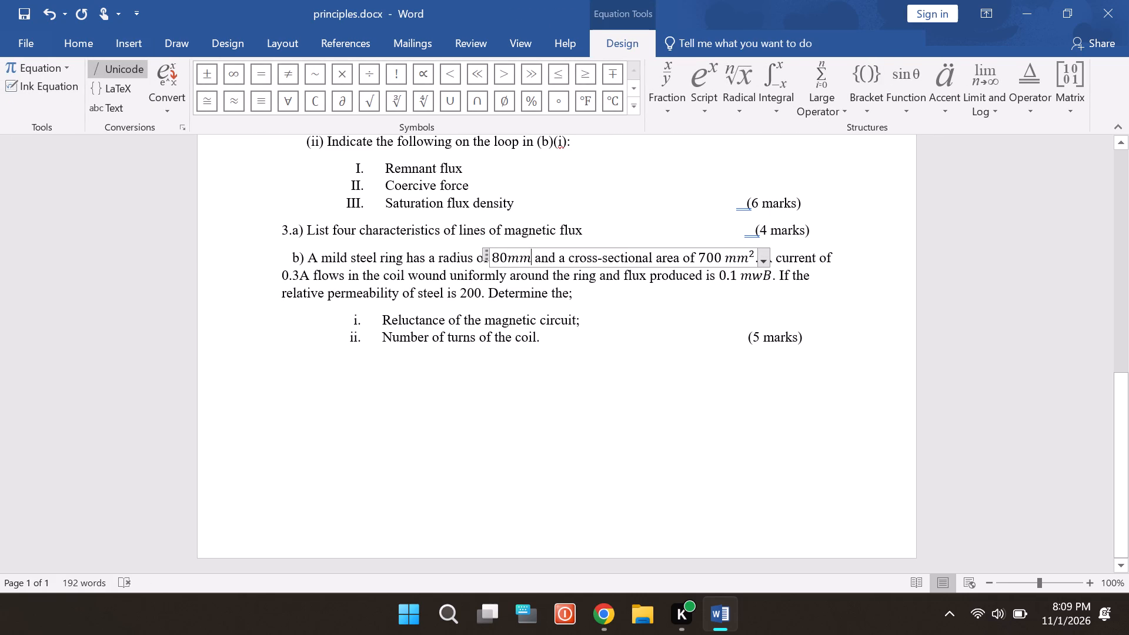
pyautogui.click(590, 283)
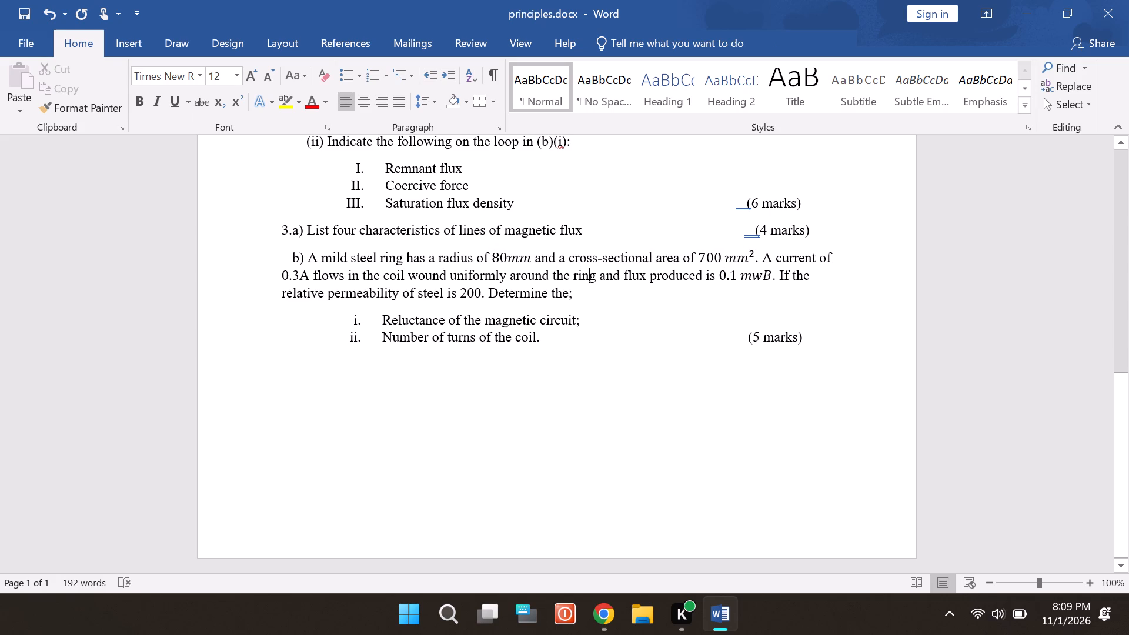
pyautogui.click(446, 296)
# Add spaces before the mark allocations of "Saturation flux density", 3.a) and "Number of turns of the coil" to roughly line them up.
pyautogui.click(738, 206)
pyautogui.press('space')
pyautogui.press('space')
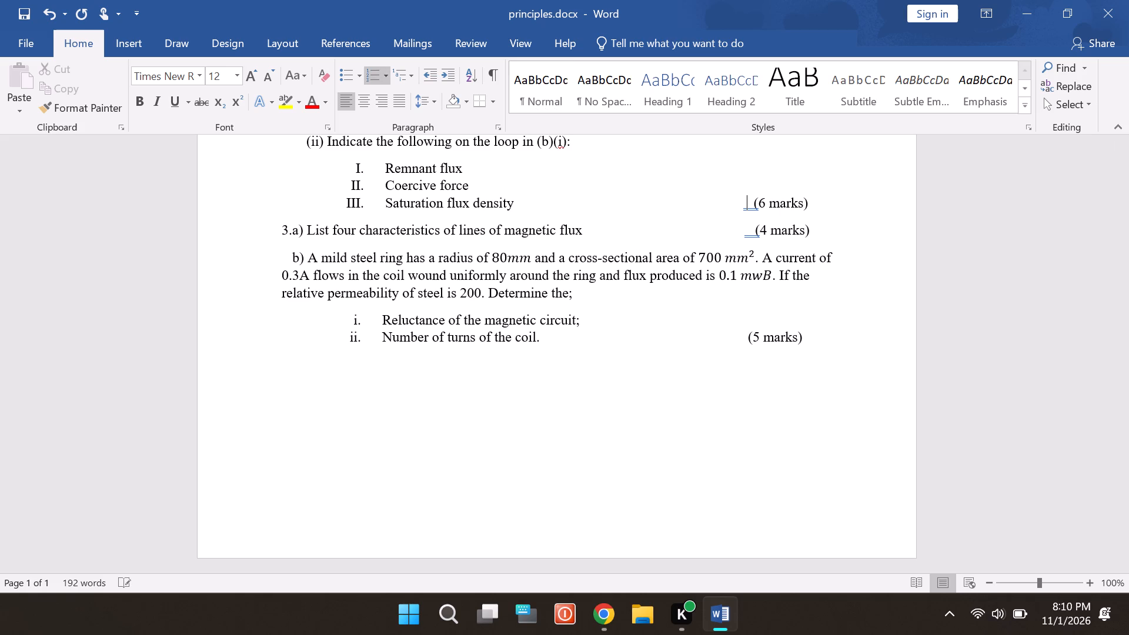
pyautogui.press('space')
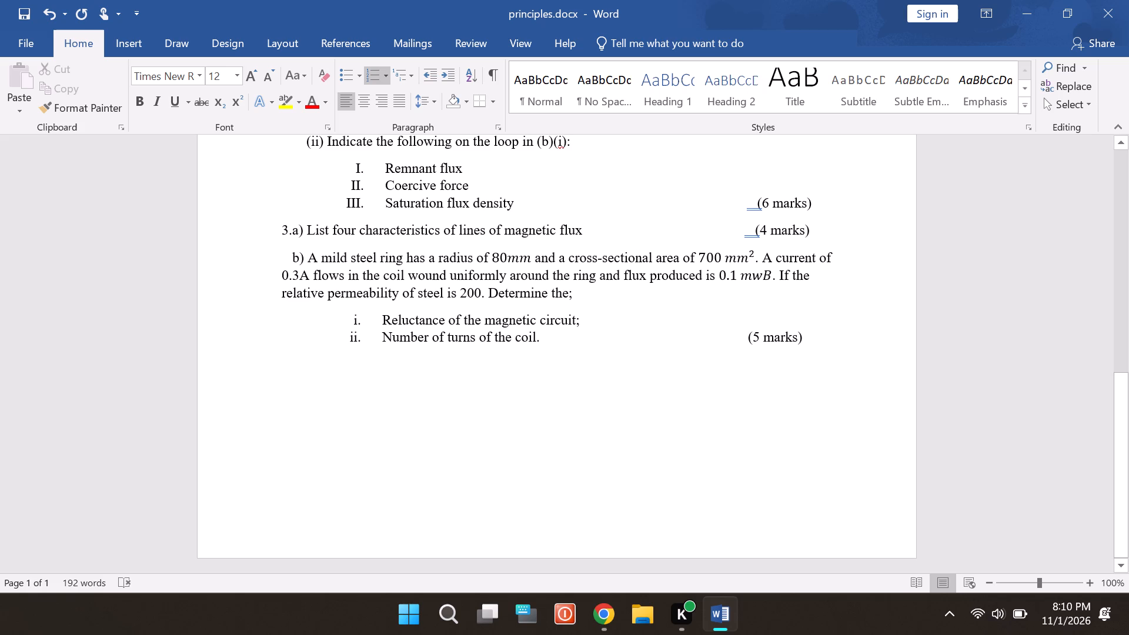
pyautogui.press('space')
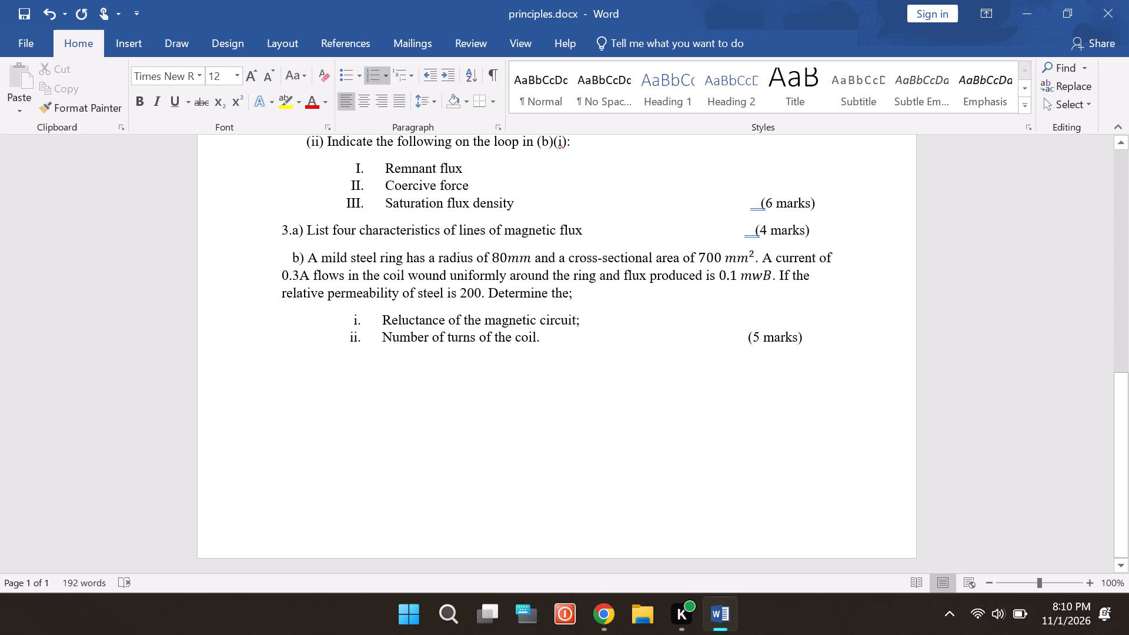
pyautogui.click(751, 228)
pyautogui.press('space')
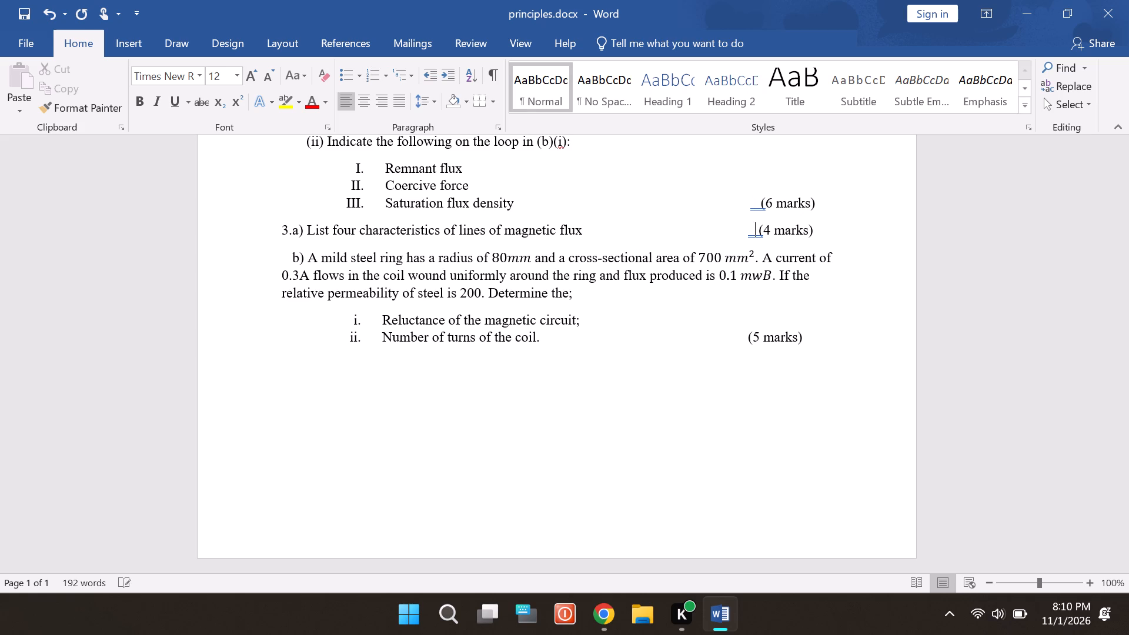
pyautogui.press('space')
pyautogui.press('BackSpace')
pyautogui.click(744, 337)
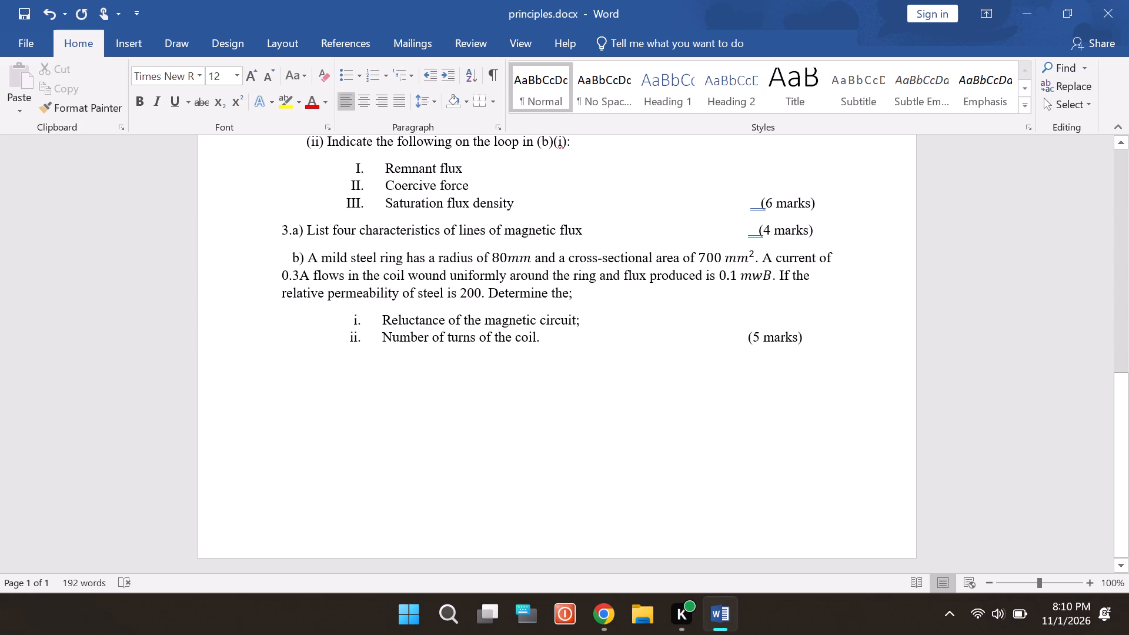
pyautogui.press('space')
pyautogui.press('space')
pyautogui.press('space')
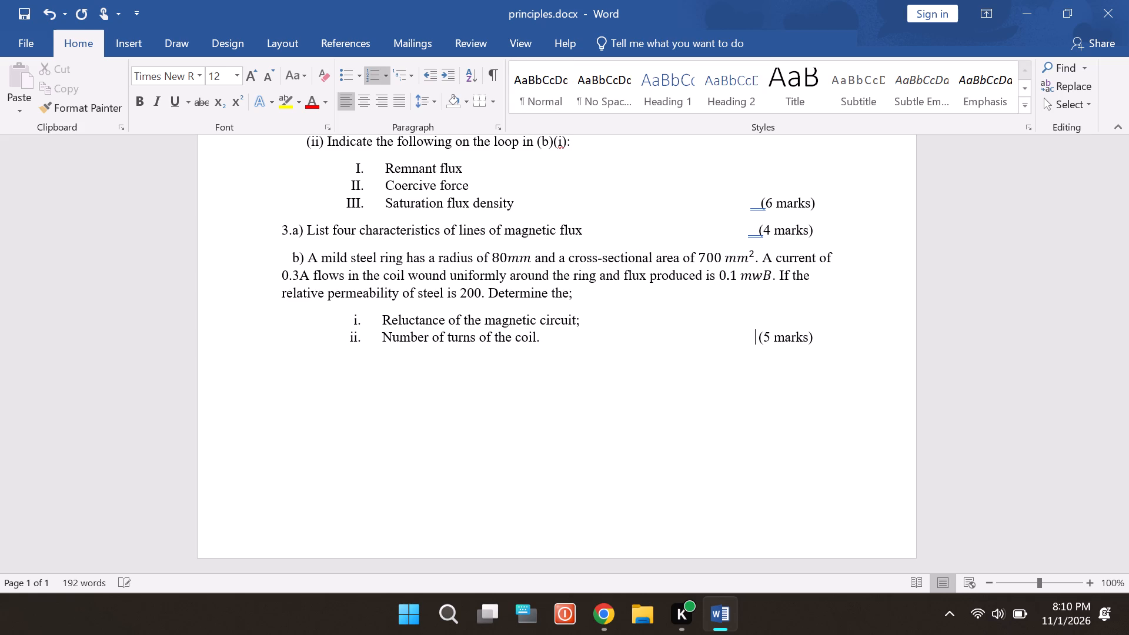
# Add four spaces before "(5 marks)" on the question 2.a) ii line to bring it roughly in line with the other allocations.
pyautogui.scroll(3, 744, 337)
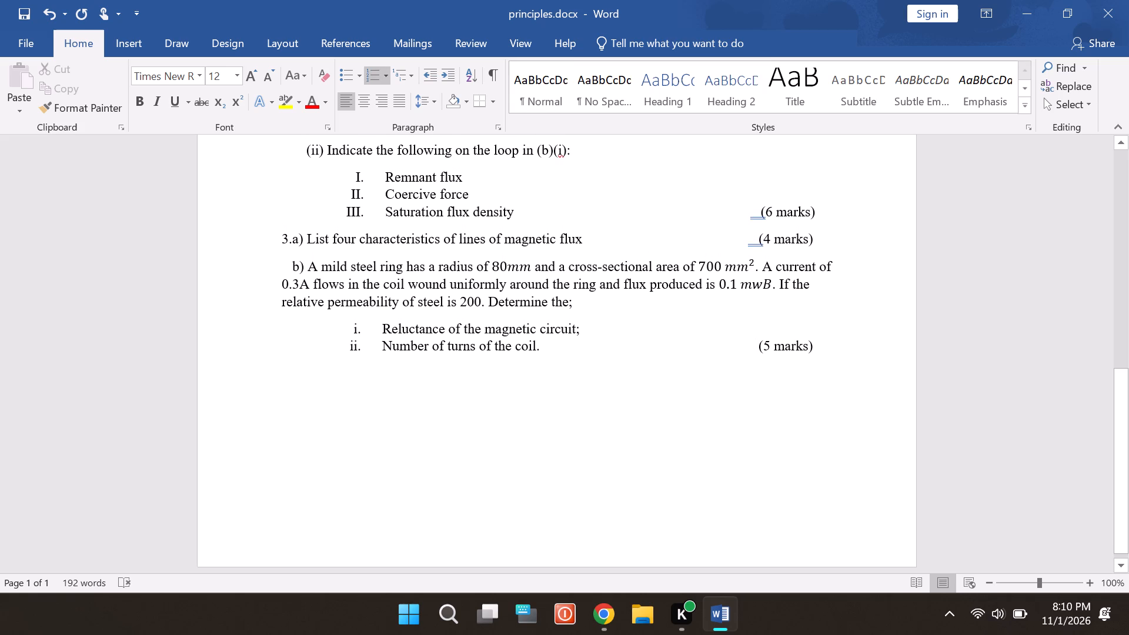
pyautogui.scroll(2, 744, 337)
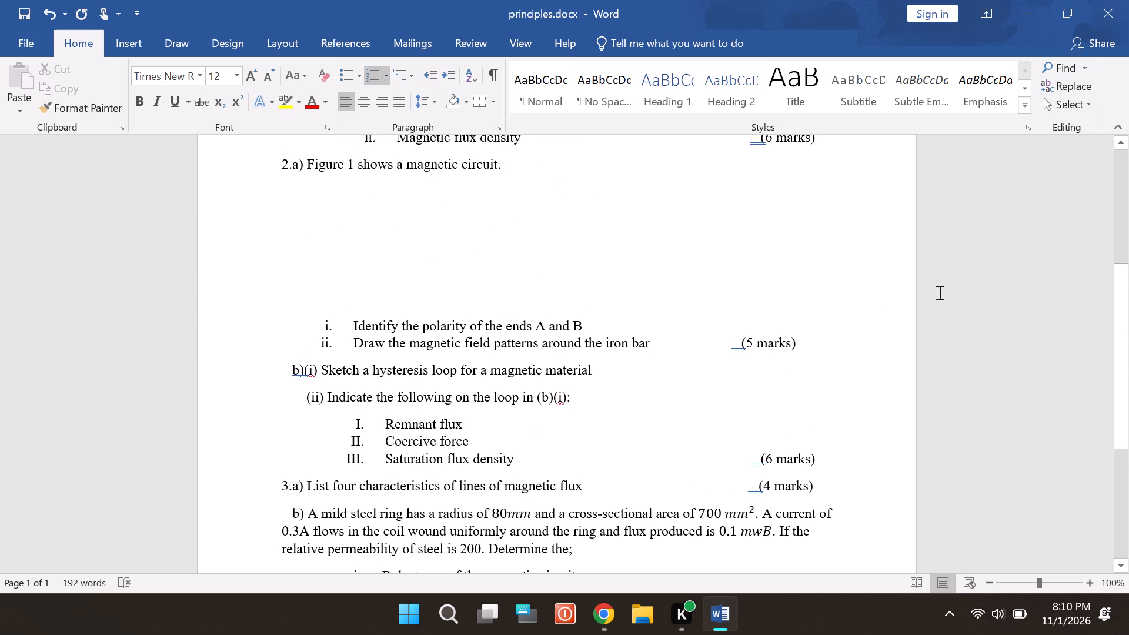
pyautogui.click(713, 340)
pyautogui.press('space')
pyautogui.press('space')
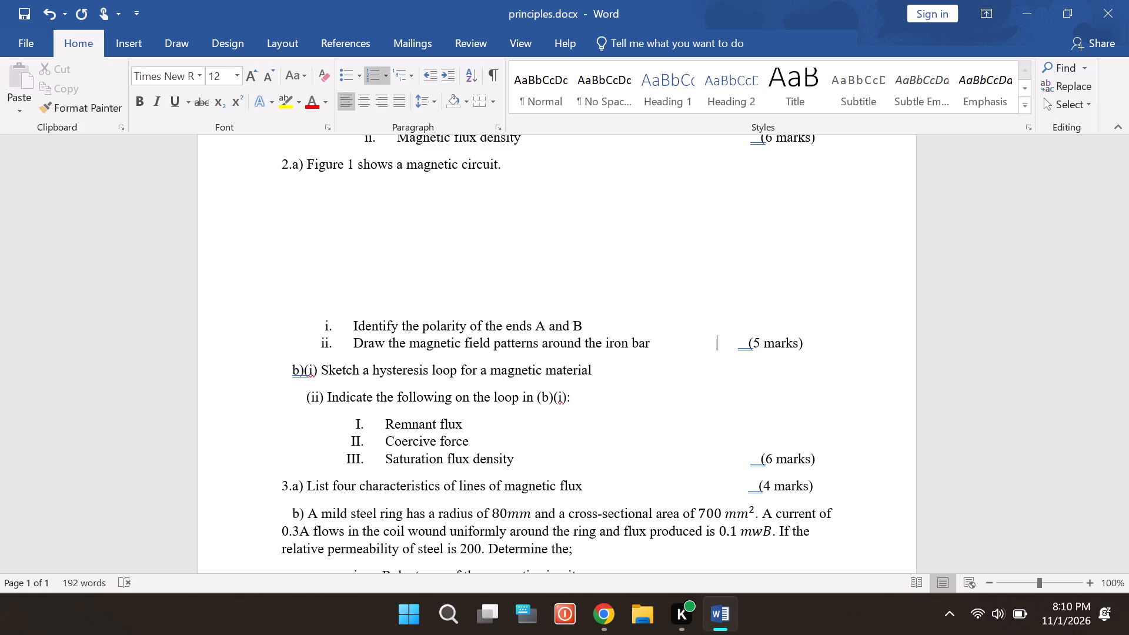
pyautogui.press('space')
pyautogui.press('space')
# Add three spaces before the mark allocations of "Magnetic flux density" and question 2.a) ii to align them with the first allocation.
pyautogui.scroll(2, 713, 340)
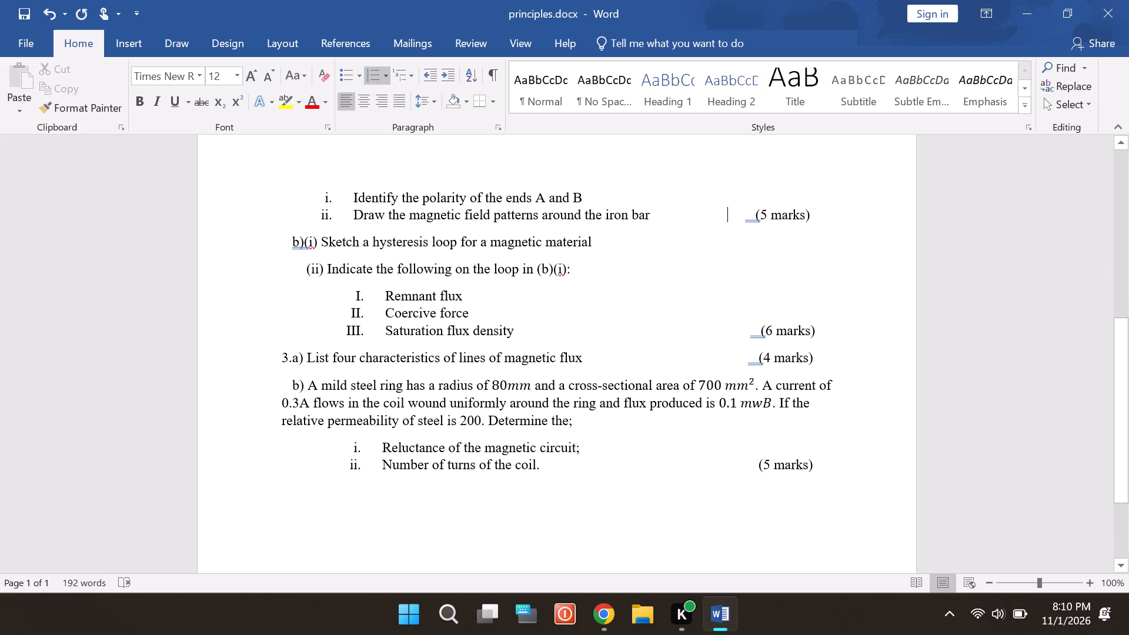
pyautogui.scroll(1, 713, 340)
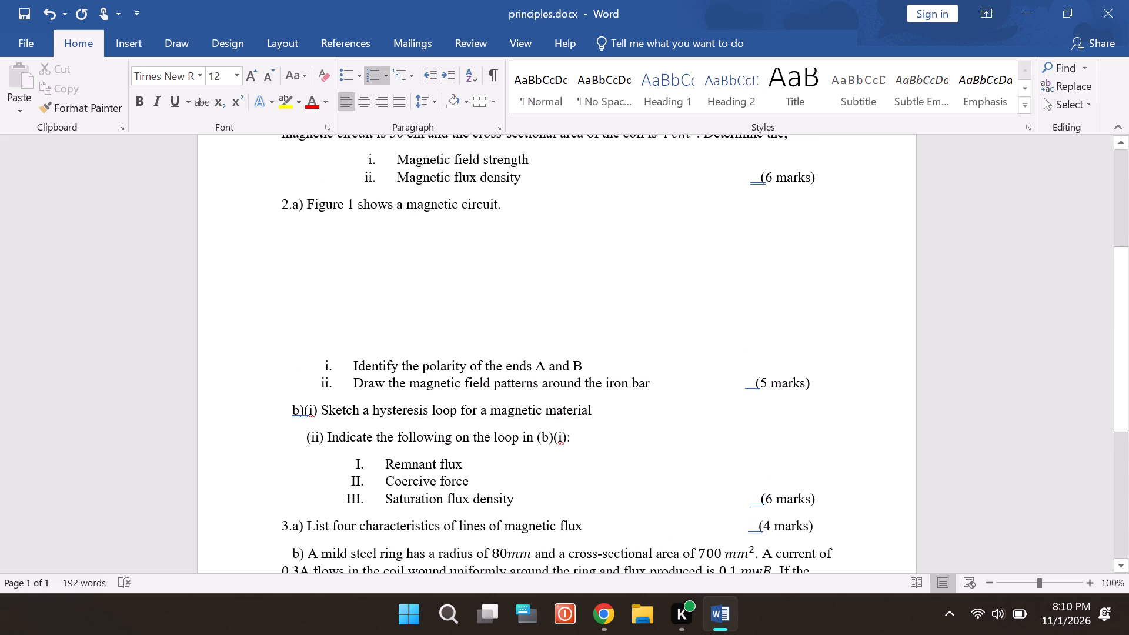
pyautogui.scroll(2, 713, 340)
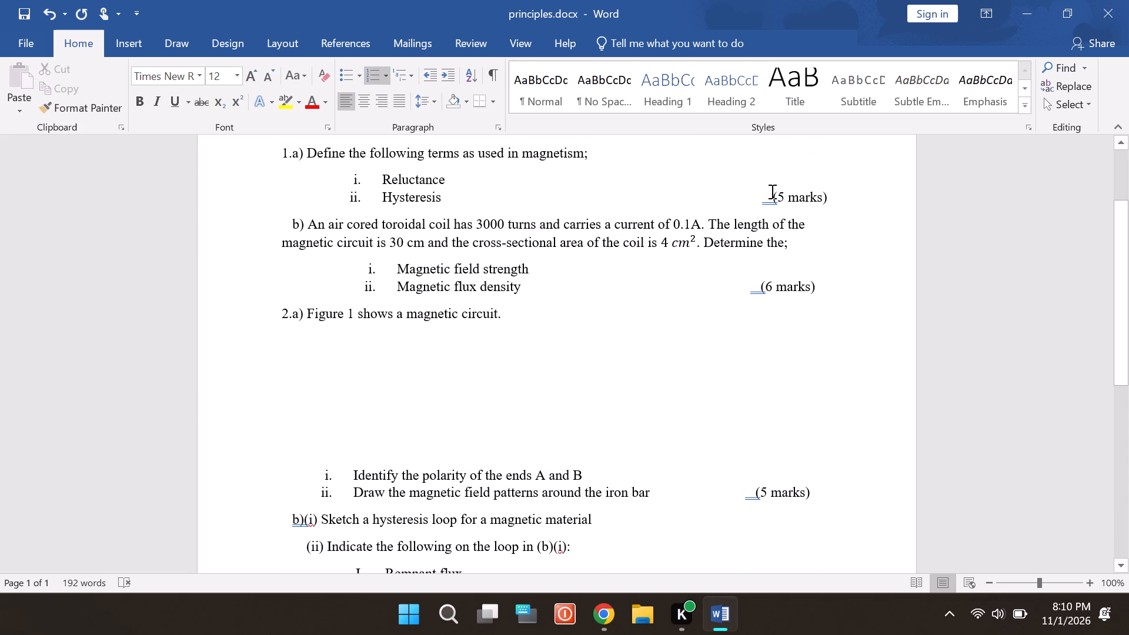
pyautogui.click(742, 293)
pyautogui.press('space')
pyautogui.press('space')
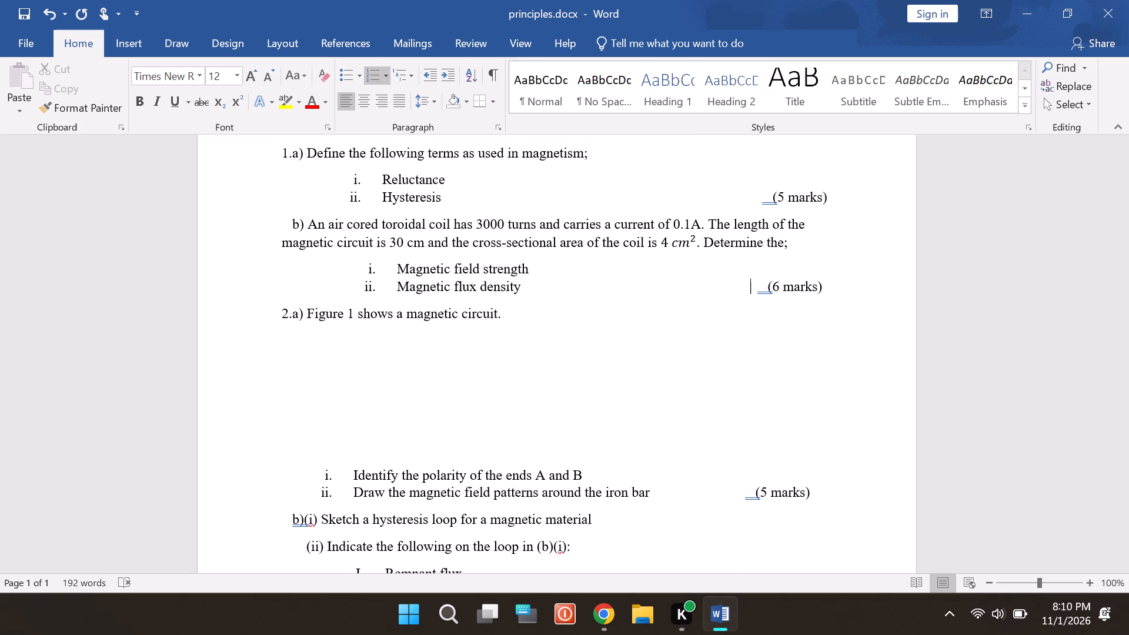
pyautogui.press('space')
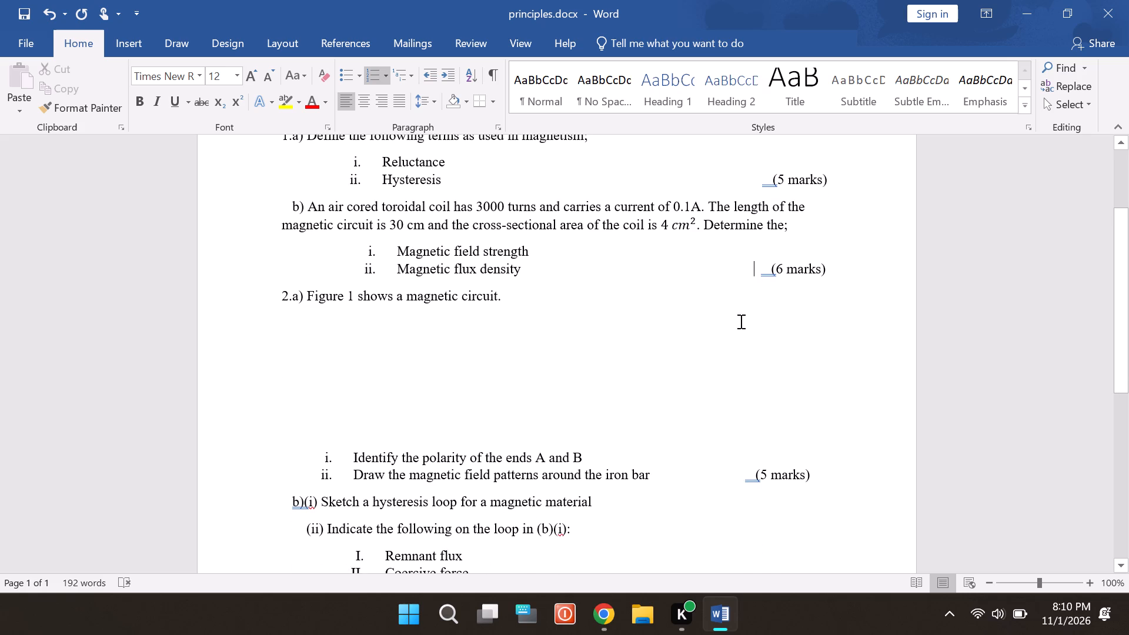
pyautogui.click(744, 483)
pyautogui.press('space')
pyautogui.press('space')
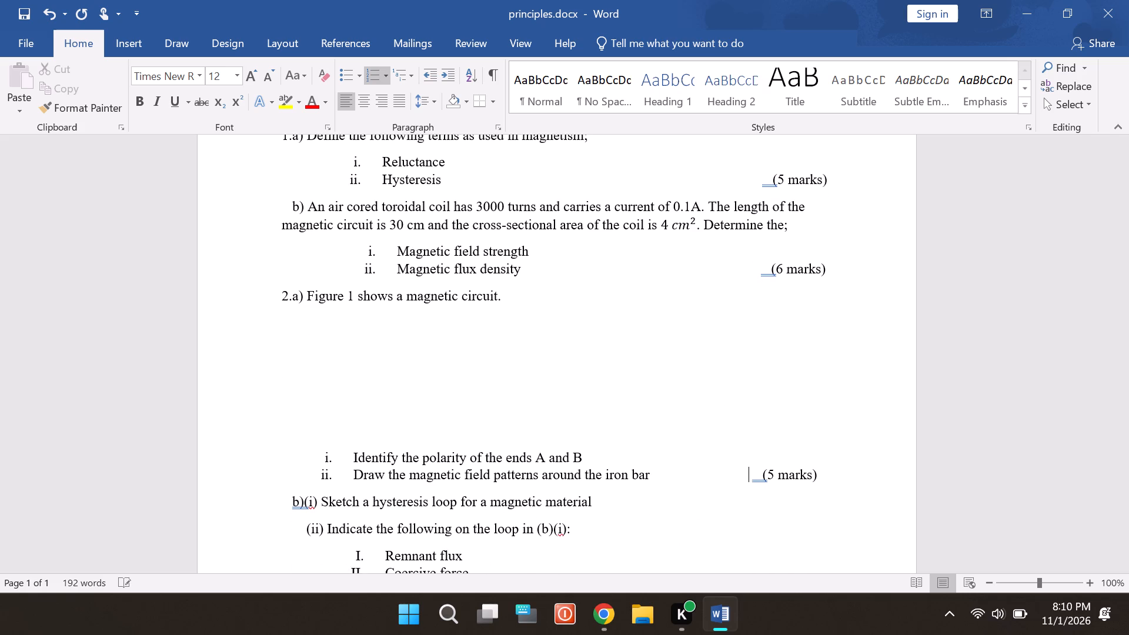
pyautogui.press('space')
# Add one space before the marks of "Saturation flux density" and two each before those of 3.a) and "Number of turns of the coil".
pyautogui.scroll(-1, 744, 483)
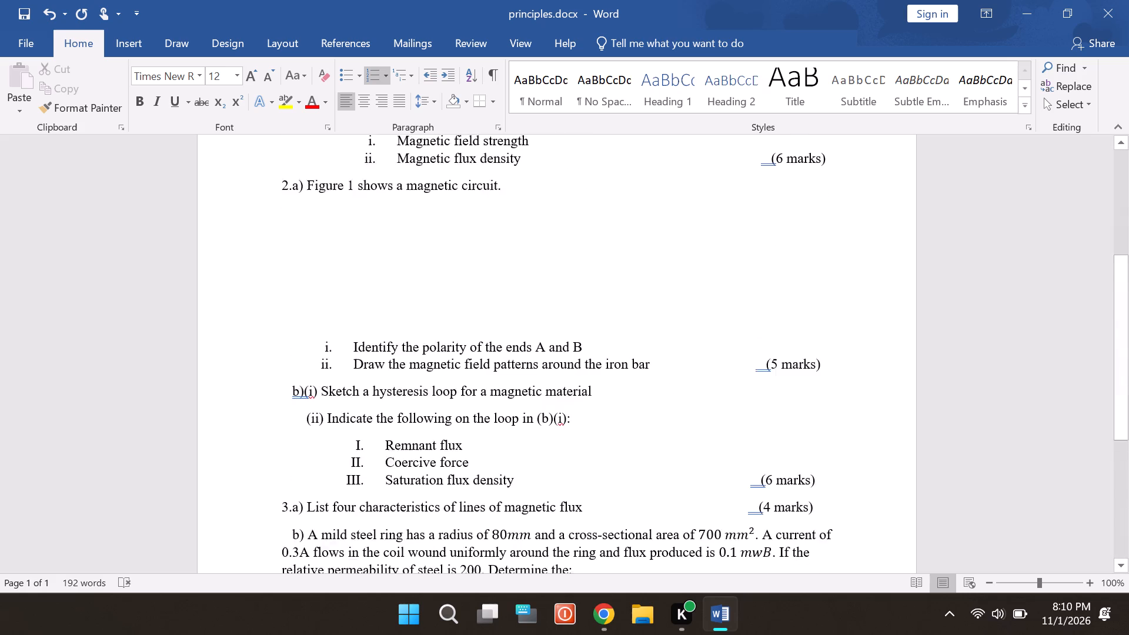
pyautogui.scroll(-2, 744, 483)
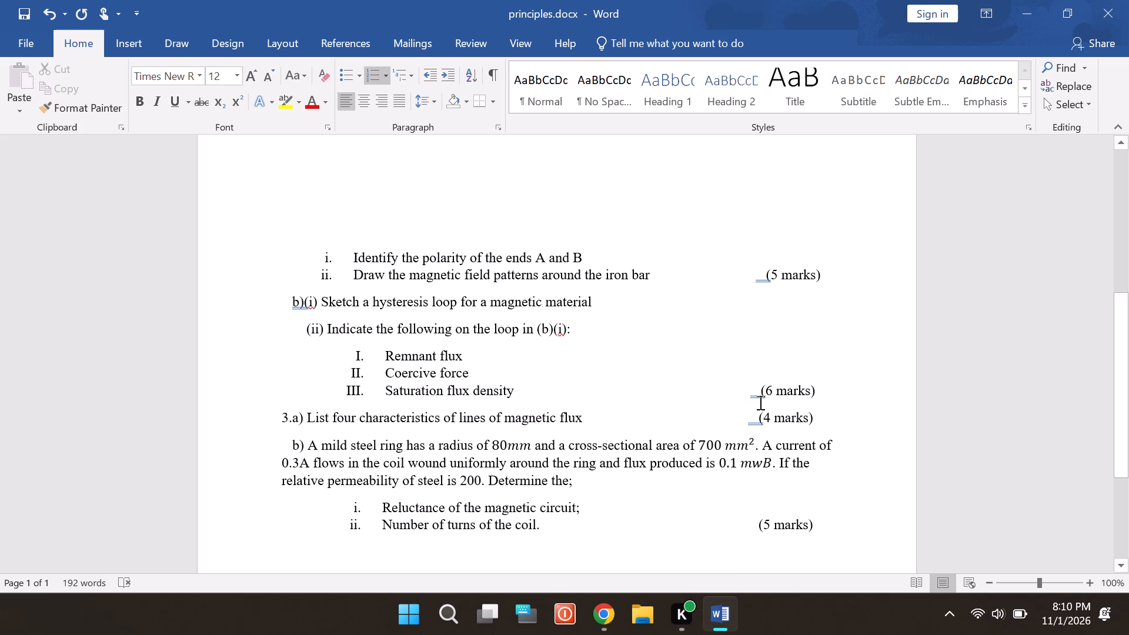
pyautogui.click(750, 393)
pyautogui.press('space')
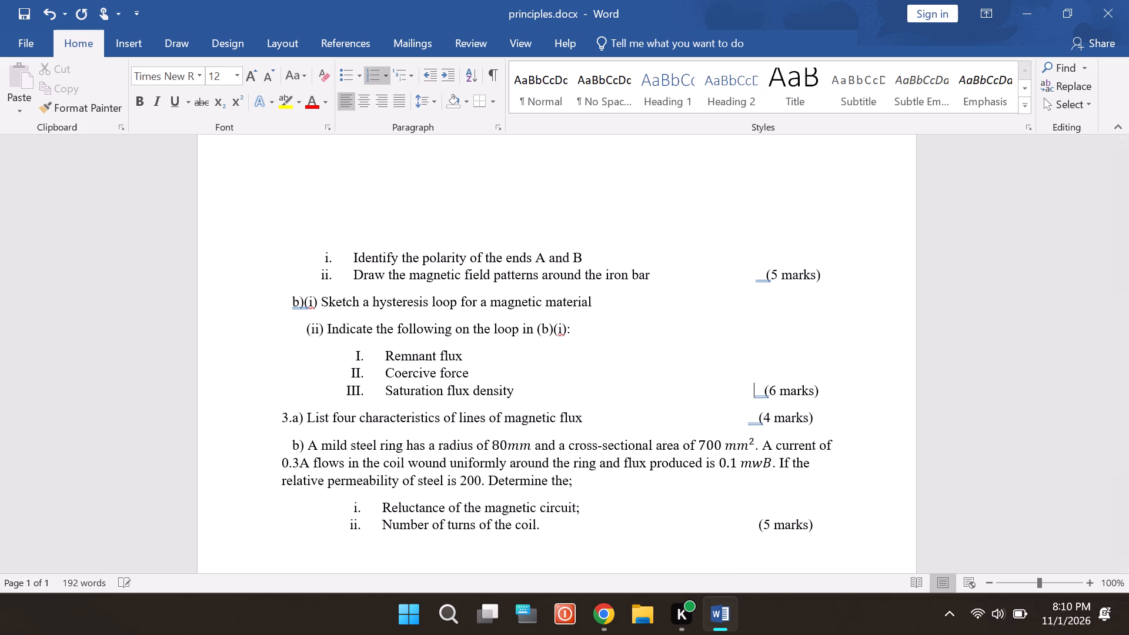
pyautogui.click(753, 413)
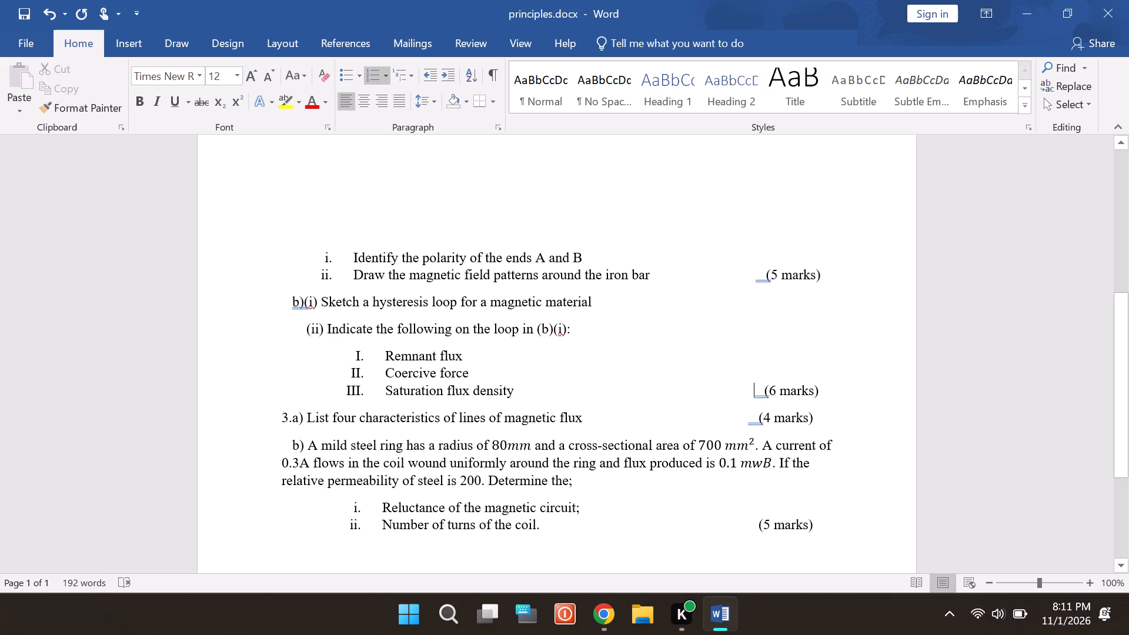
pyautogui.press('space')
pyautogui.press('space')
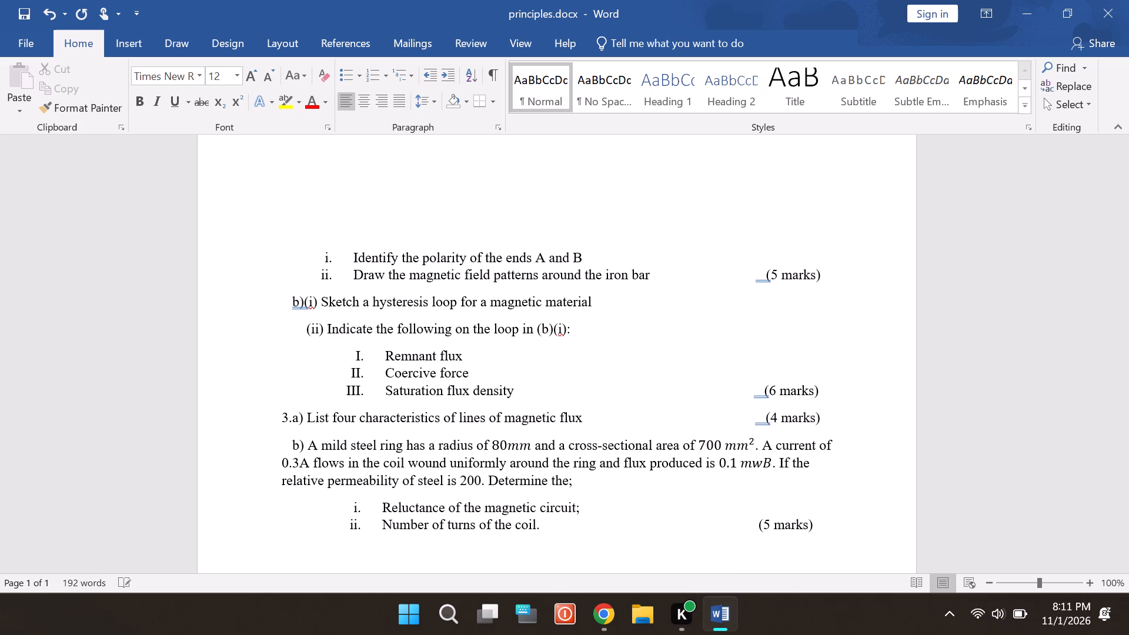
pyautogui.click(743, 526)
pyautogui.press('space')
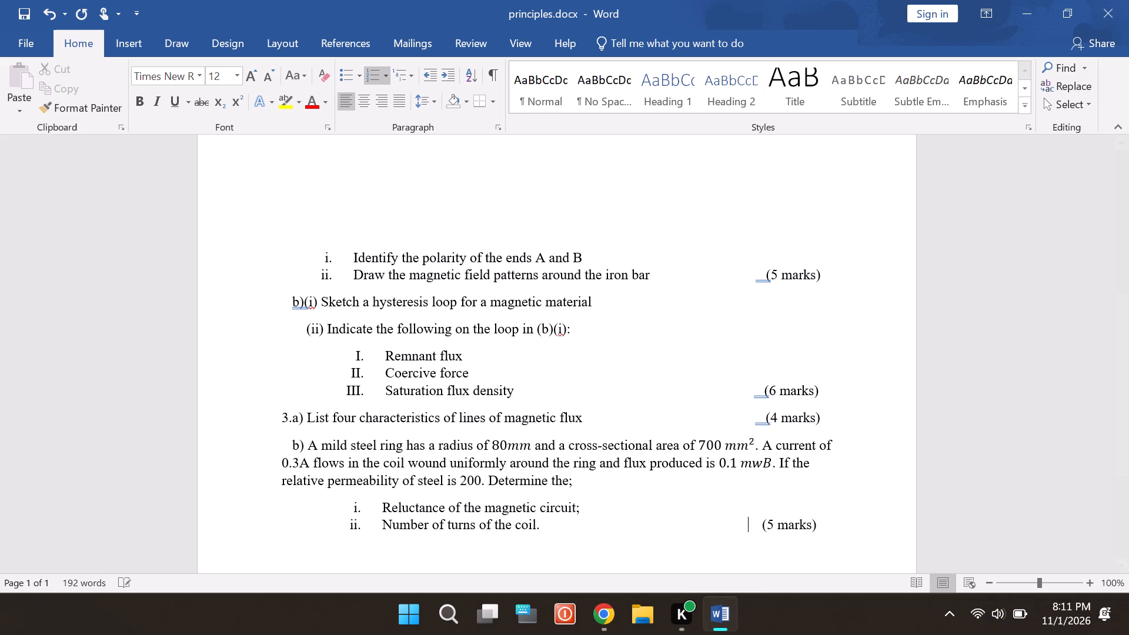
pyautogui.press('space')
pyautogui.press('space')
pyautogui.press('BackSpace')
# In question 2, insert one space before "b)", one between "b)" and "(i)", and one before "(ii)".
pyautogui.hscroll(-1, 743, 526)
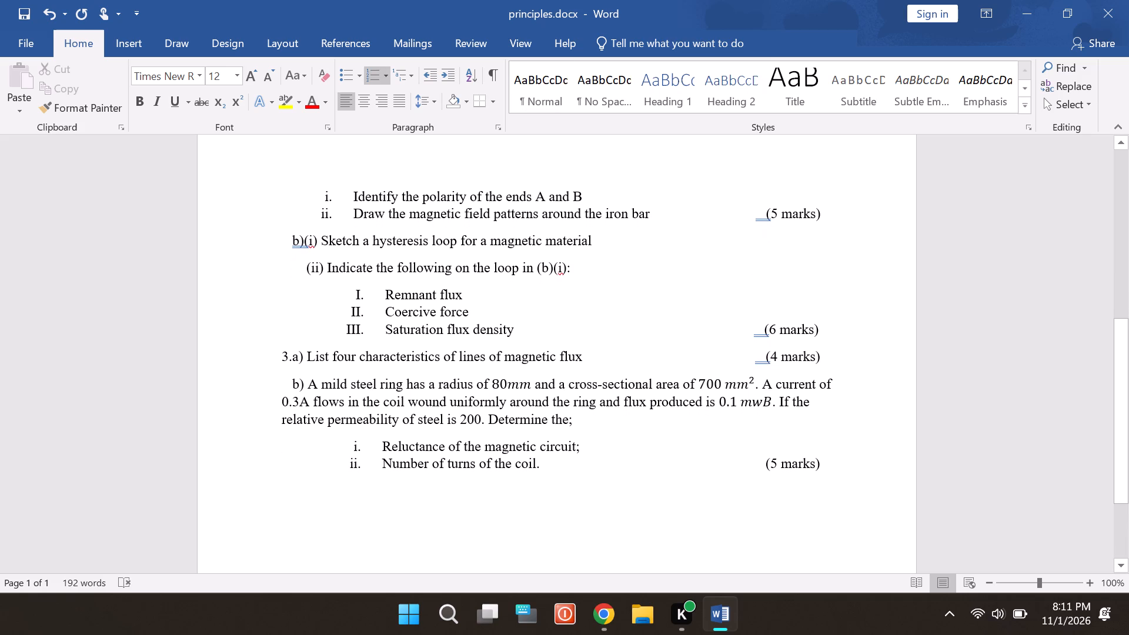
pyautogui.hscroll(-1, 743, 526)
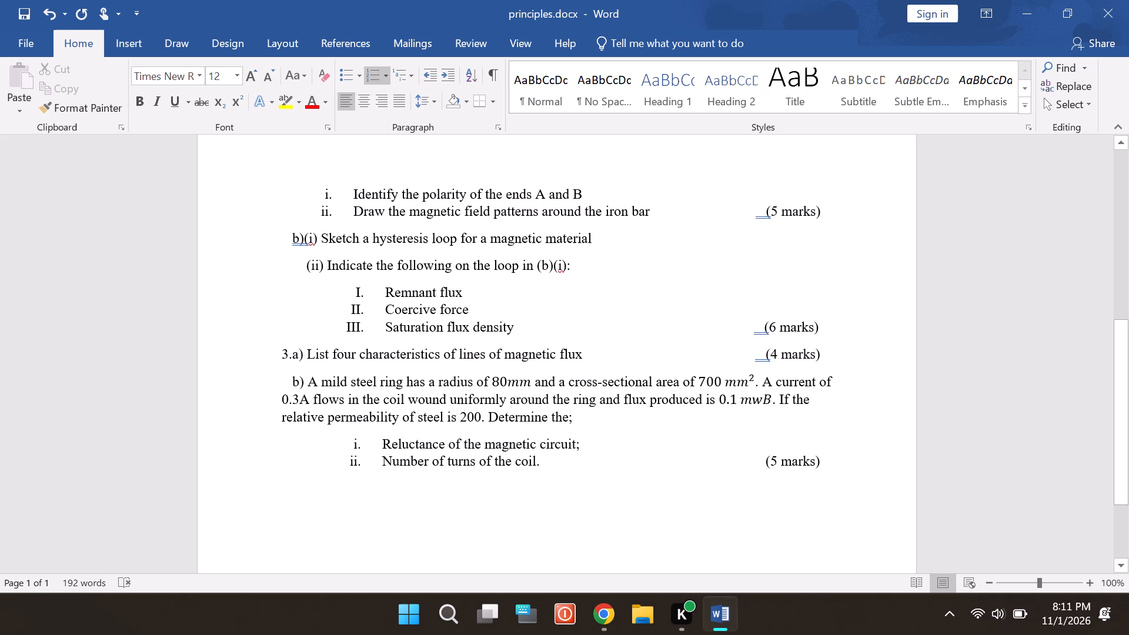
pyautogui.hscroll(-1, 743, 526)
pyautogui.scroll(1, 743, 526)
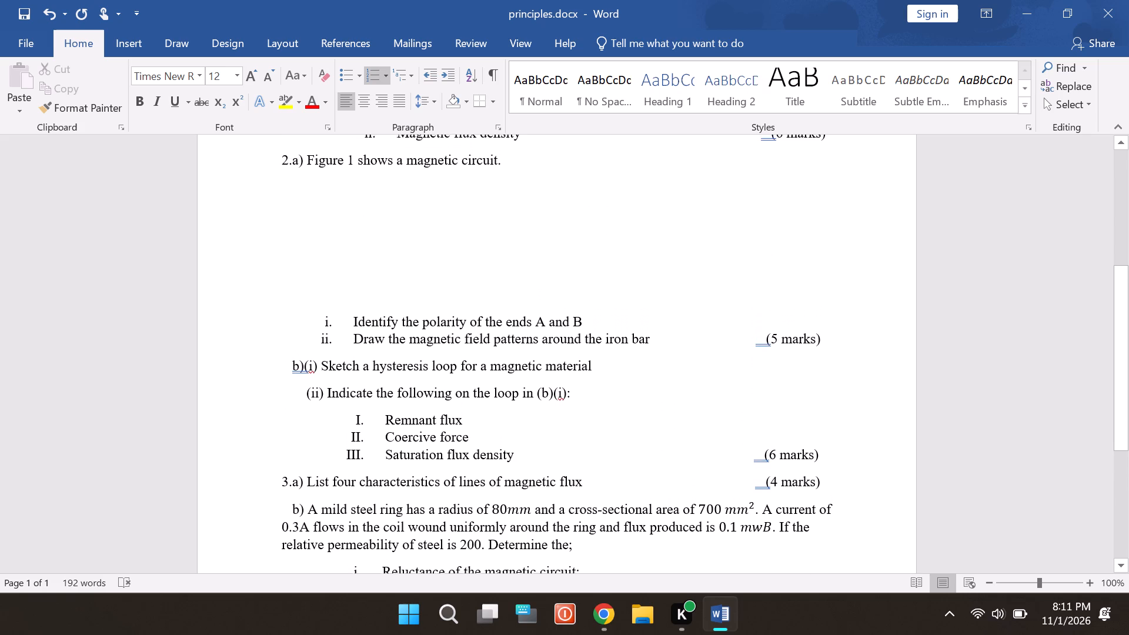
pyautogui.scroll(2, 743, 526)
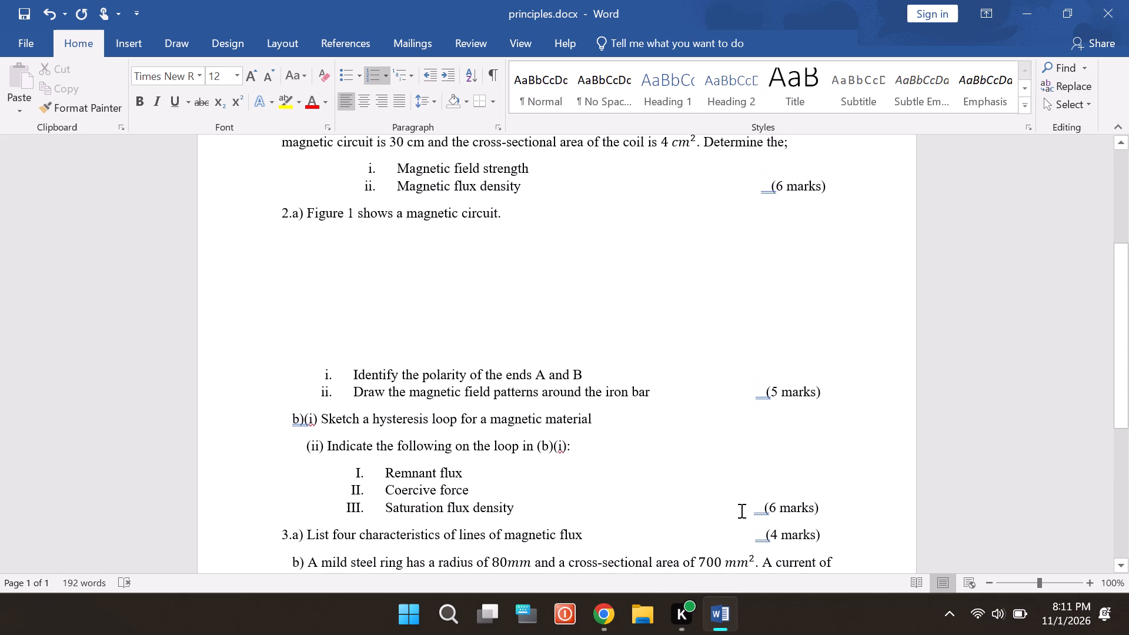
pyautogui.scroll(2, 740, 510)
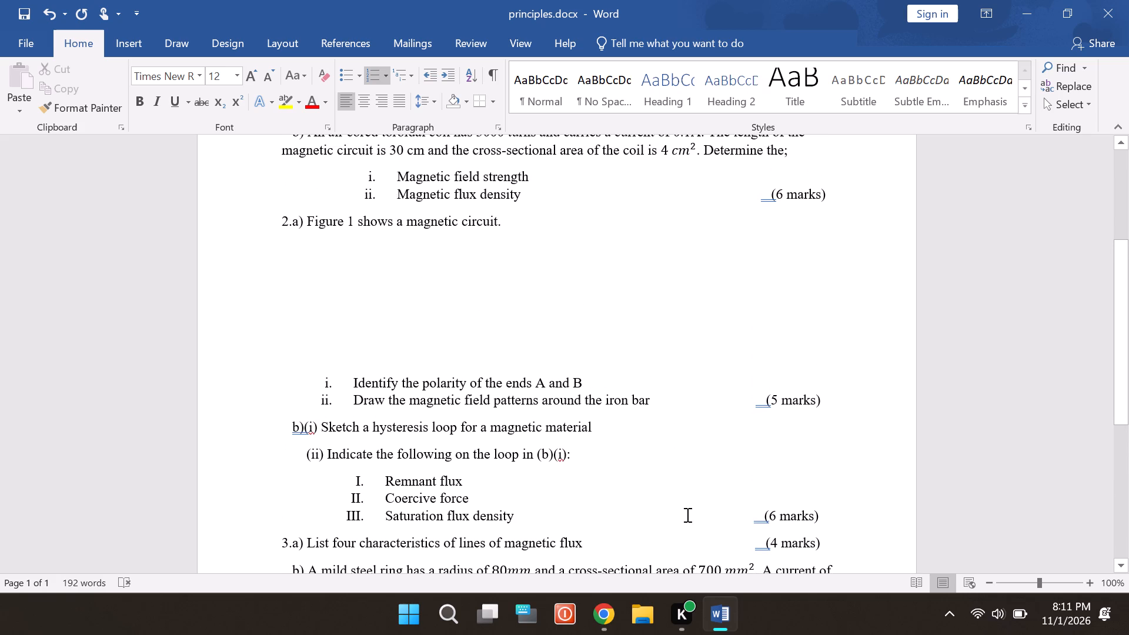
pyautogui.click(287, 433)
pyautogui.press('space')
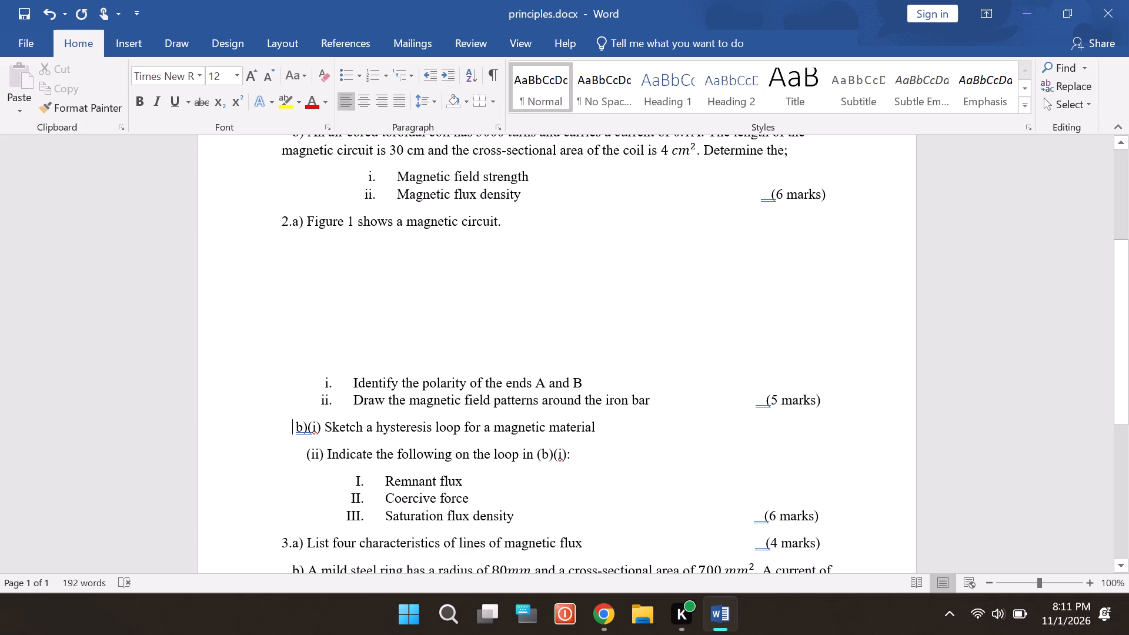
pyautogui.click(308, 430)
pyautogui.press('space')
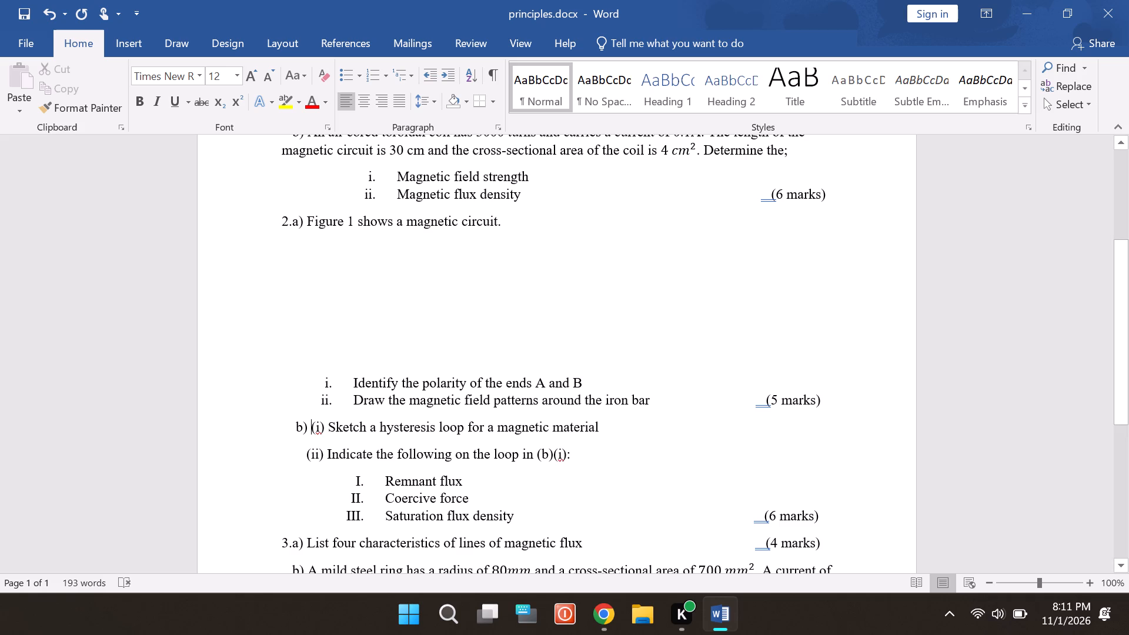
pyautogui.click(302, 453)
pyautogui.press('space')
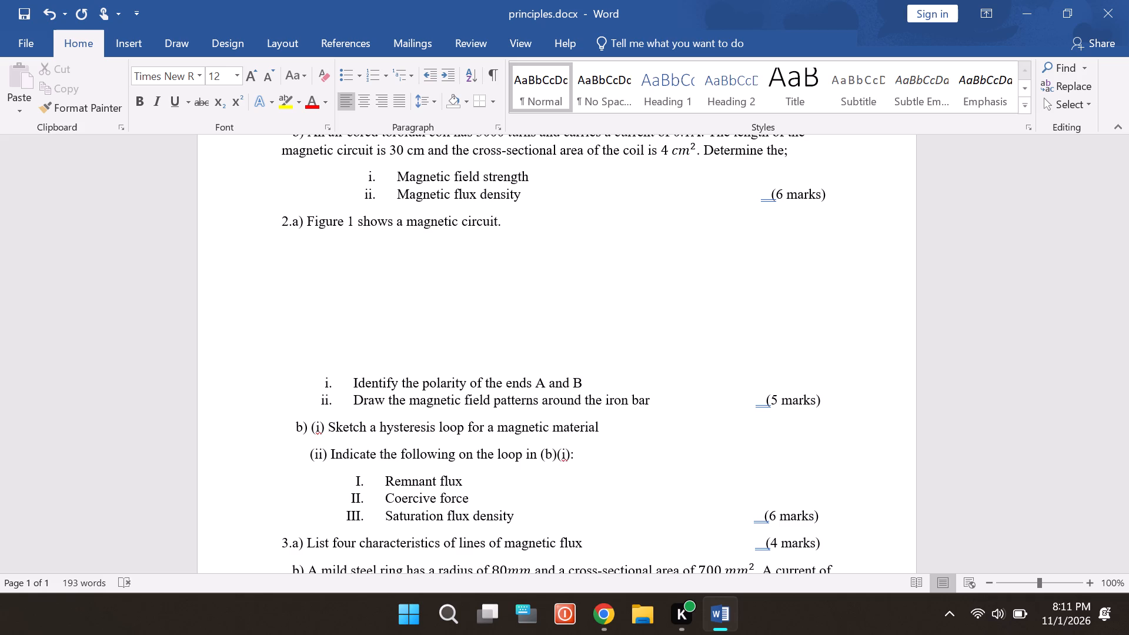
# Enter the heading "MAGNETISM AND ELECTROMAGNETISM" on the empty line above question 1.
pyautogui.scroll(2, 302, 453)
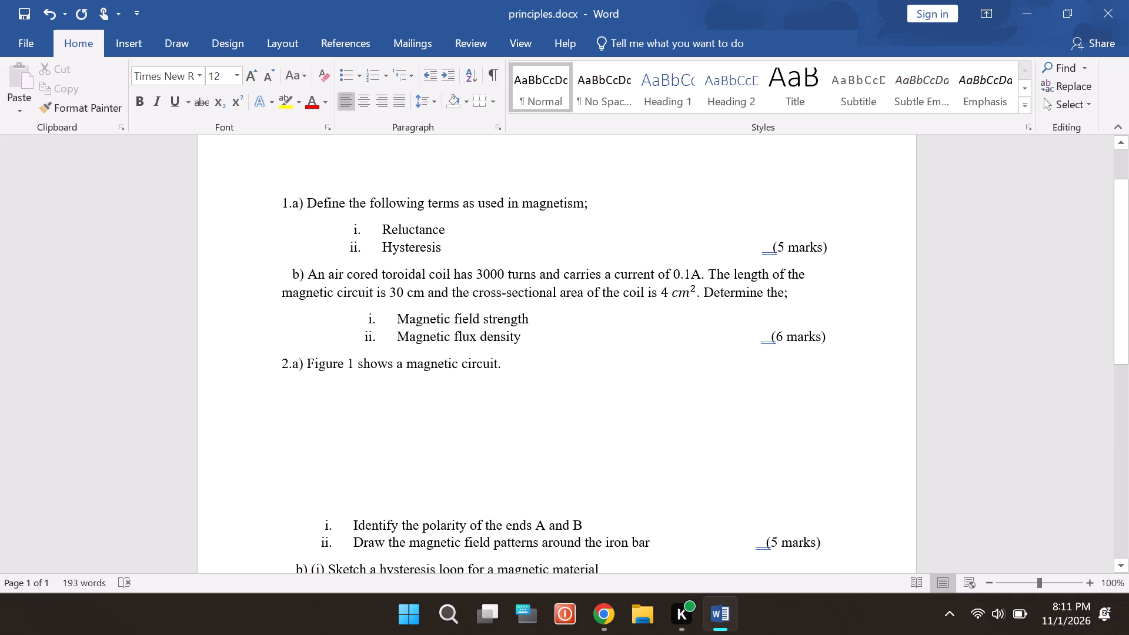
pyautogui.scroll(1, 302, 453)
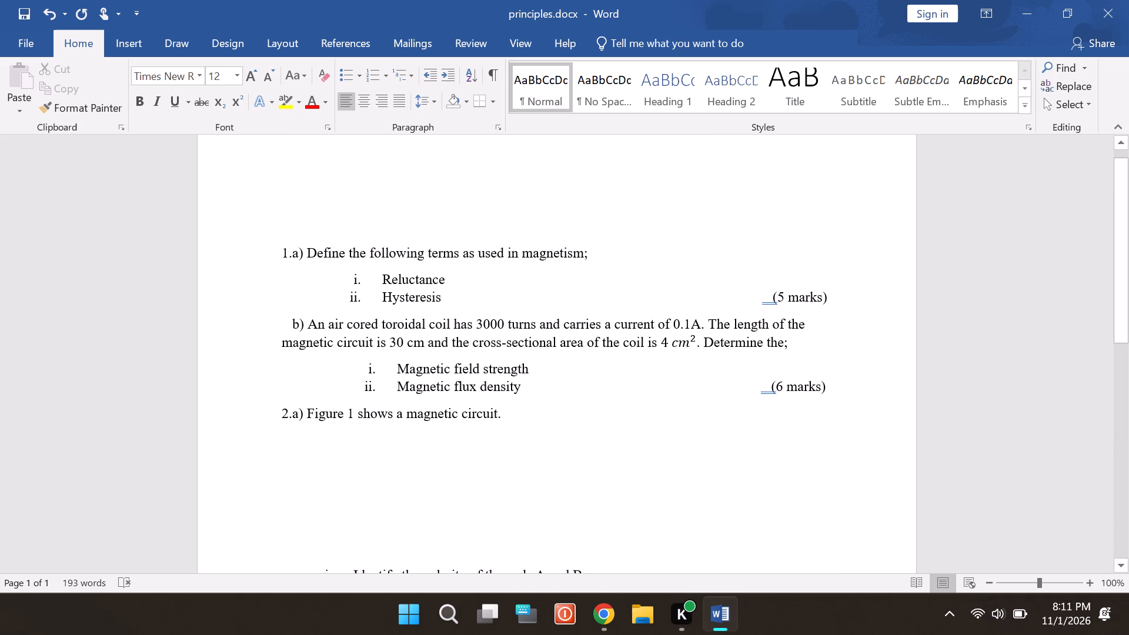
pyautogui.scroll(1, 302, 453)
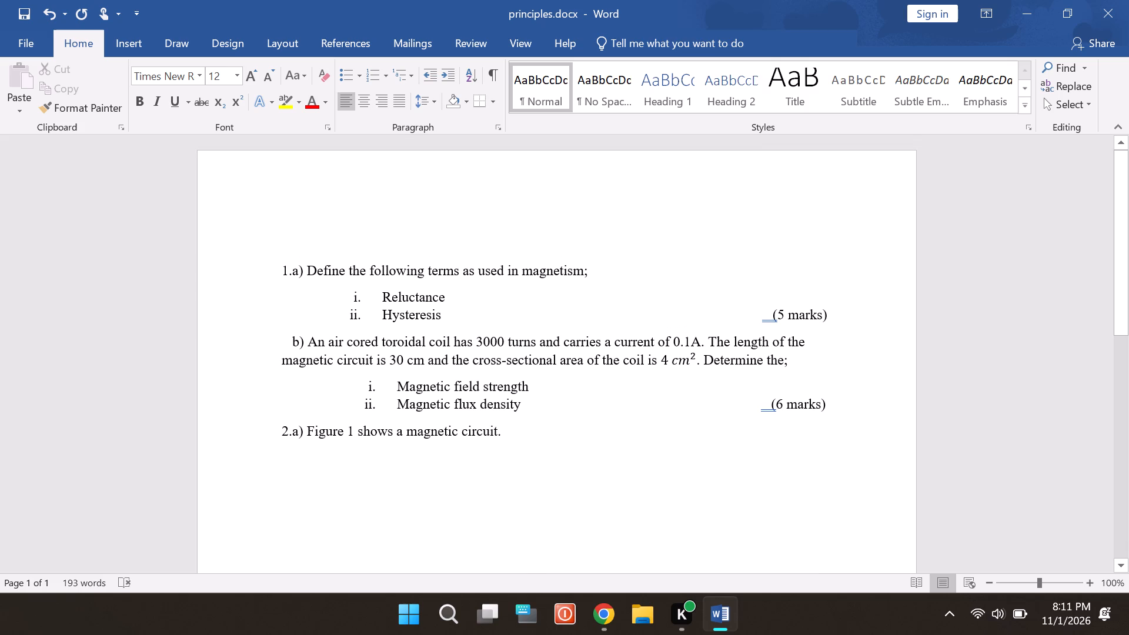
pyautogui.click(343, 228)
pyautogui.write('MAGNETIS')
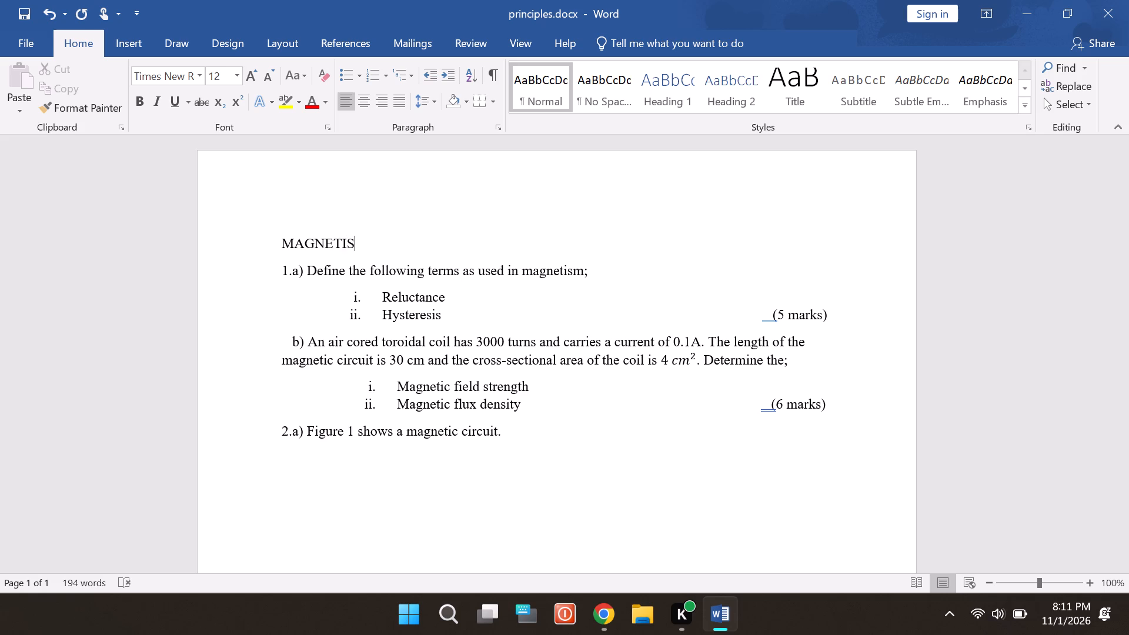
pyautogui.write('M')
pyautogui.press('space')
pyautogui.write('AND E')
pyautogui.write('LECTROMAGNETISM')
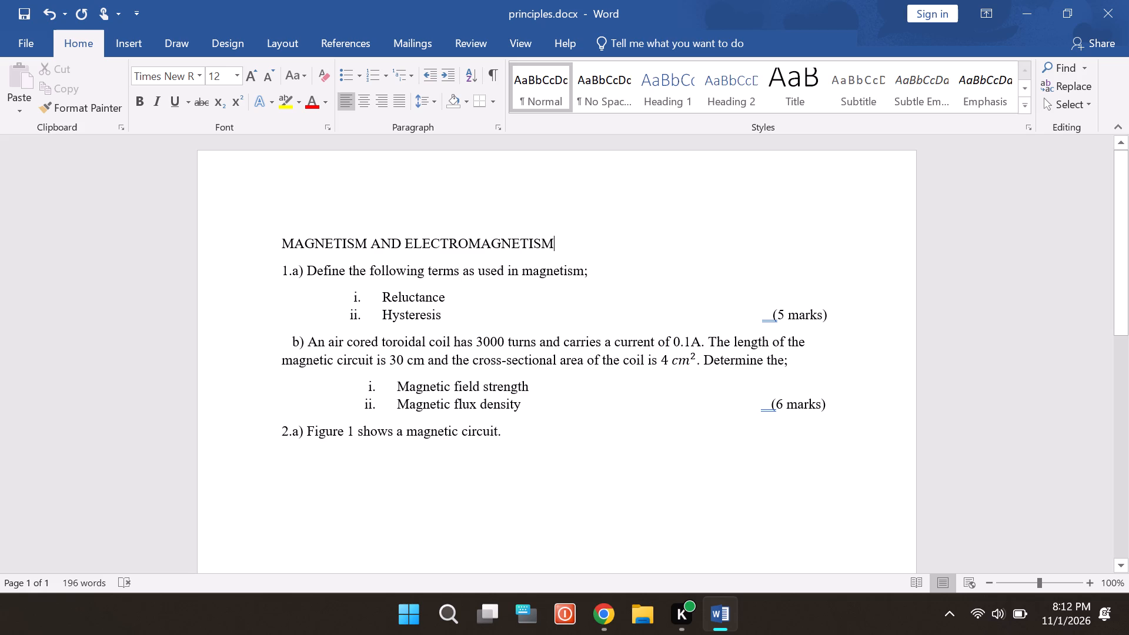
# Centre the "MAGNETISM AND ELECTROMAGNETISM" heading on the page.
pyautogui.click(280, 239)
pyautogui.moveTo(280, 239); pyautogui.dragTo(304, 243)
pyautogui.moveTo(304, 243); pyautogui.dragTo(473, 245)
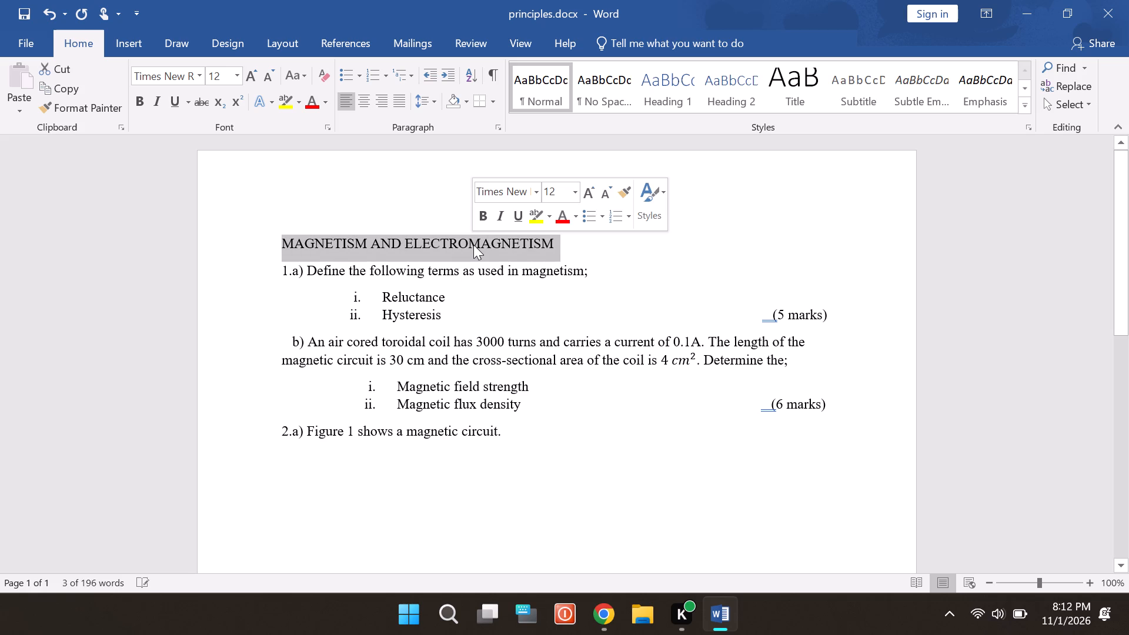
pyautogui.click(368, 103)
pyautogui.click(480, 193)
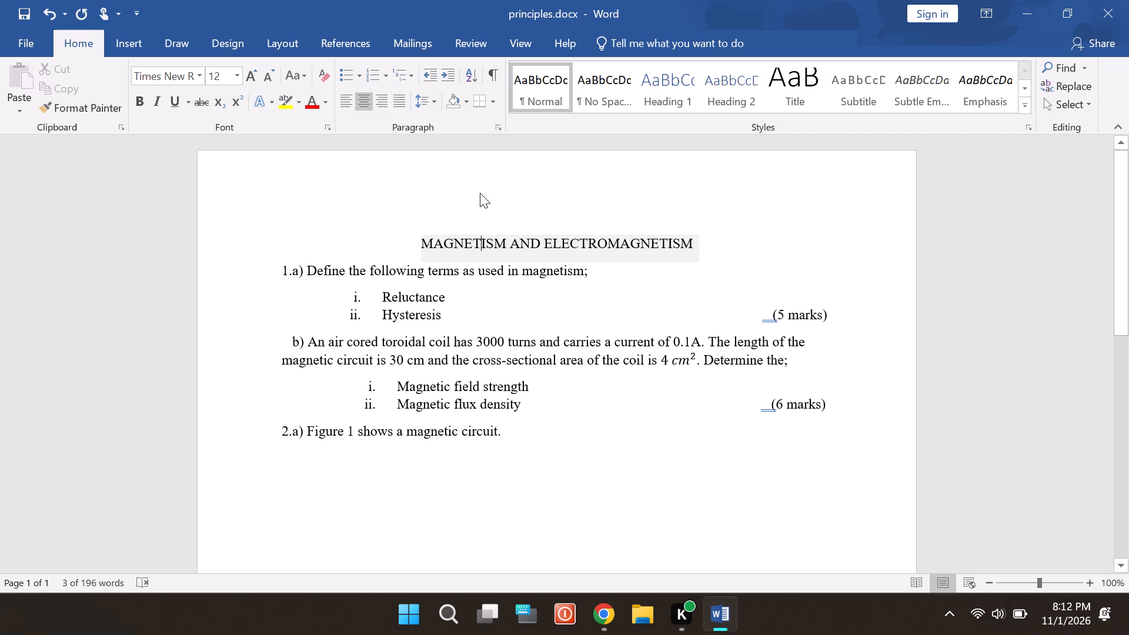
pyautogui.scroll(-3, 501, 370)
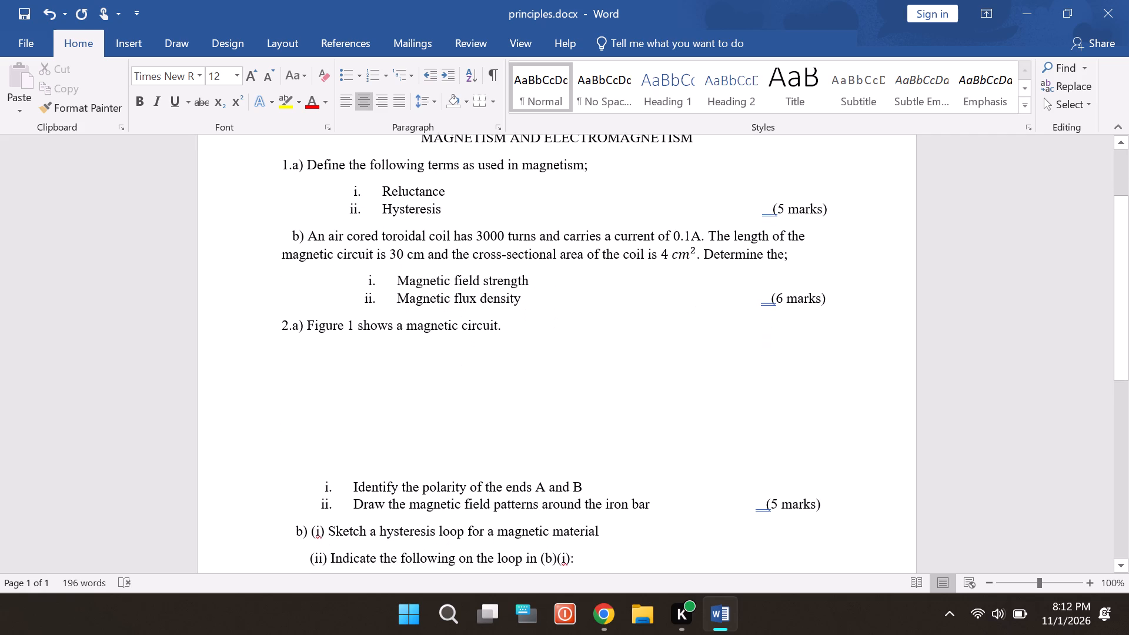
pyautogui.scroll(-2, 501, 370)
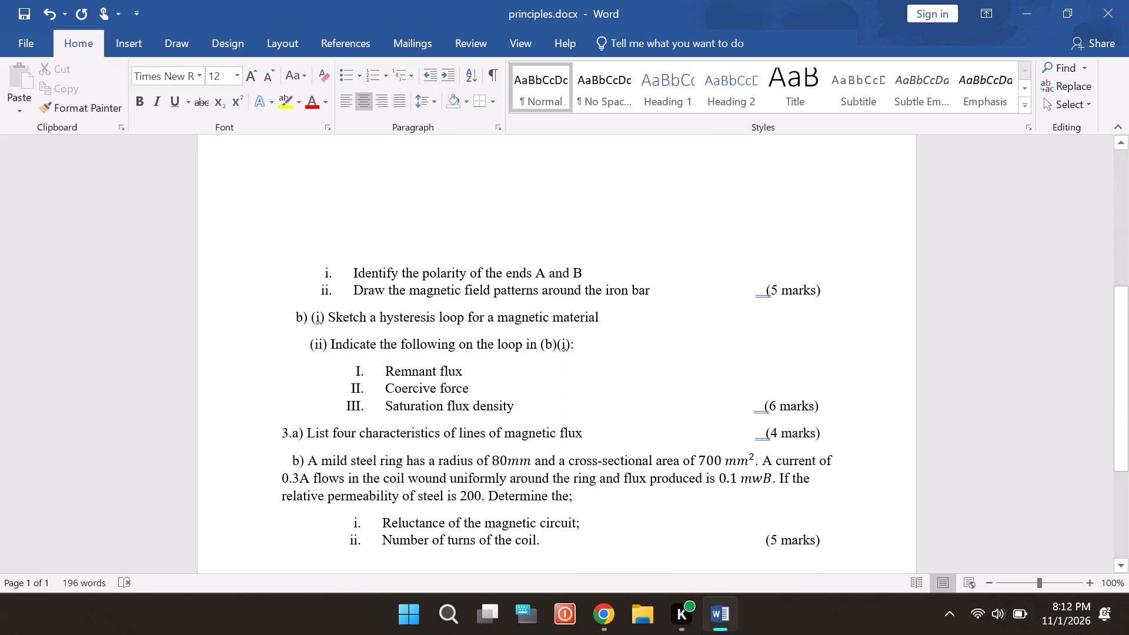
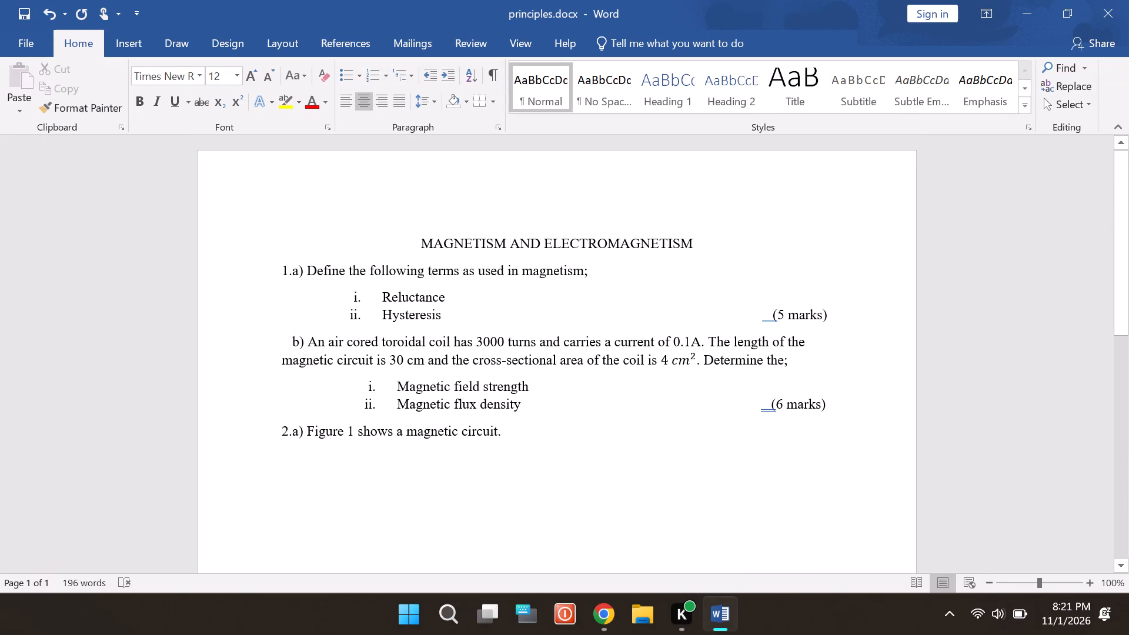
# Look through the files and folders on the Documents (E:) drive for an existing assessment paper and close the file window.
pyautogui.click(641, 619)
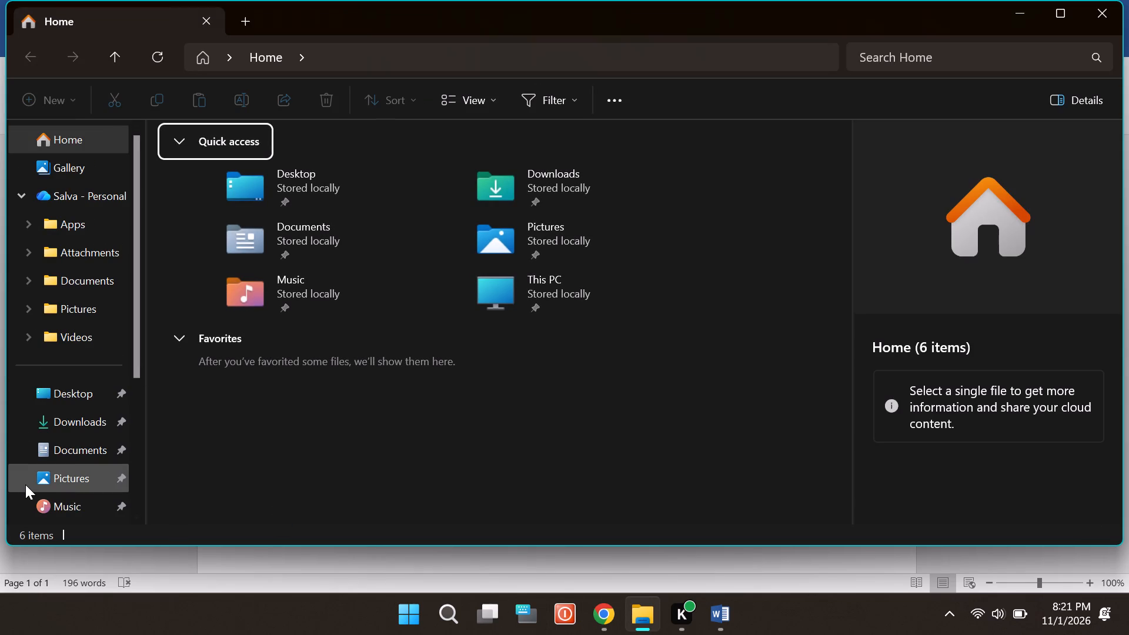
pyautogui.scroll(-3, 57, 504)
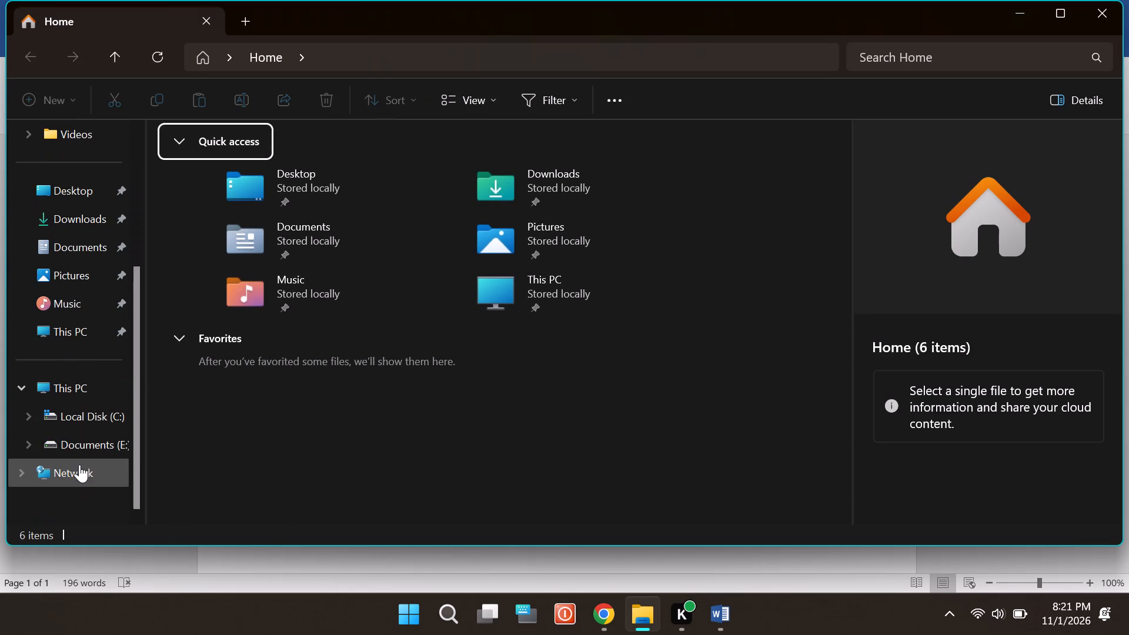
pyautogui.click(86, 445)
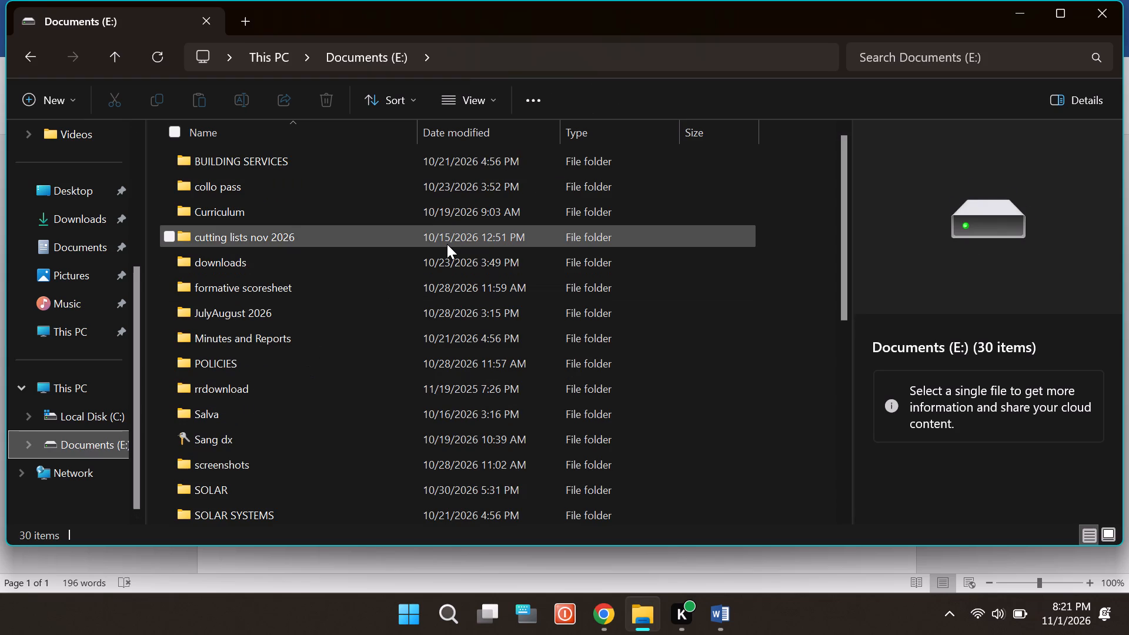
pyautogui.scroll(-2, 405, 334)
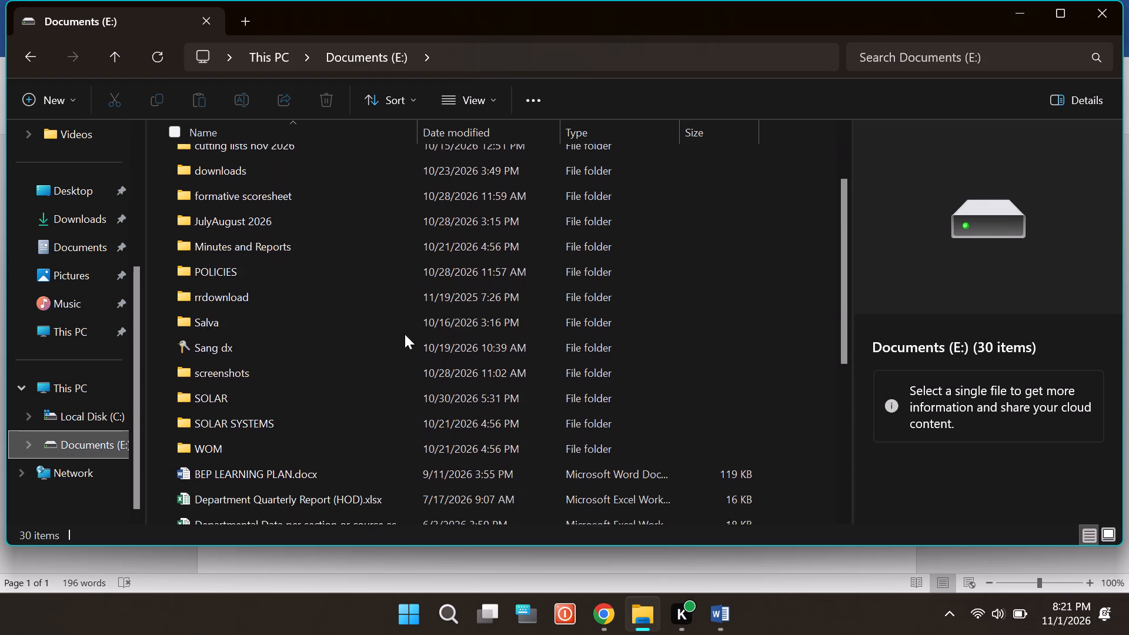
pyautogui.scroll(-3, 405, 334)
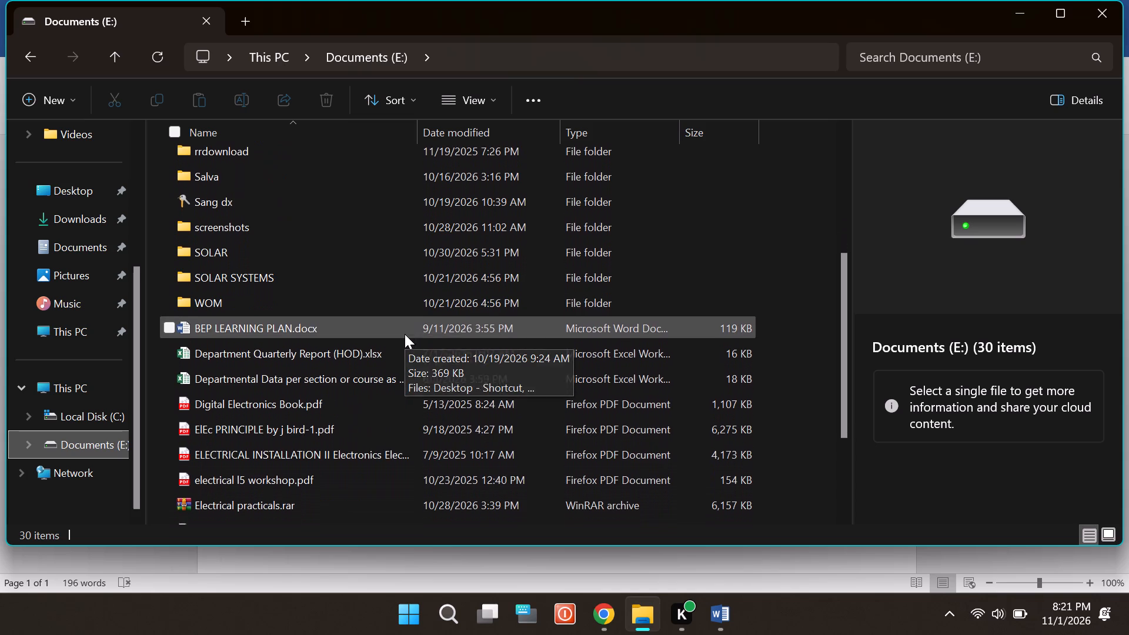
pyautogui.scroll(-1, 405, 334)
pyautogui.scroll(1, 405, 334)
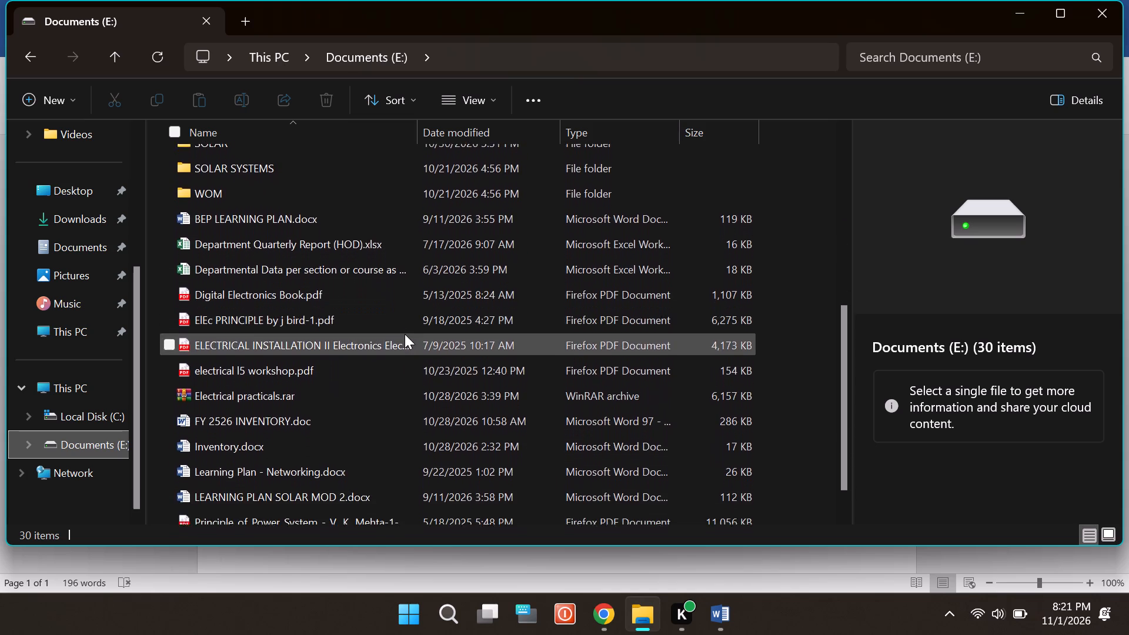
pyautogui.scroll(3, 405, 334)
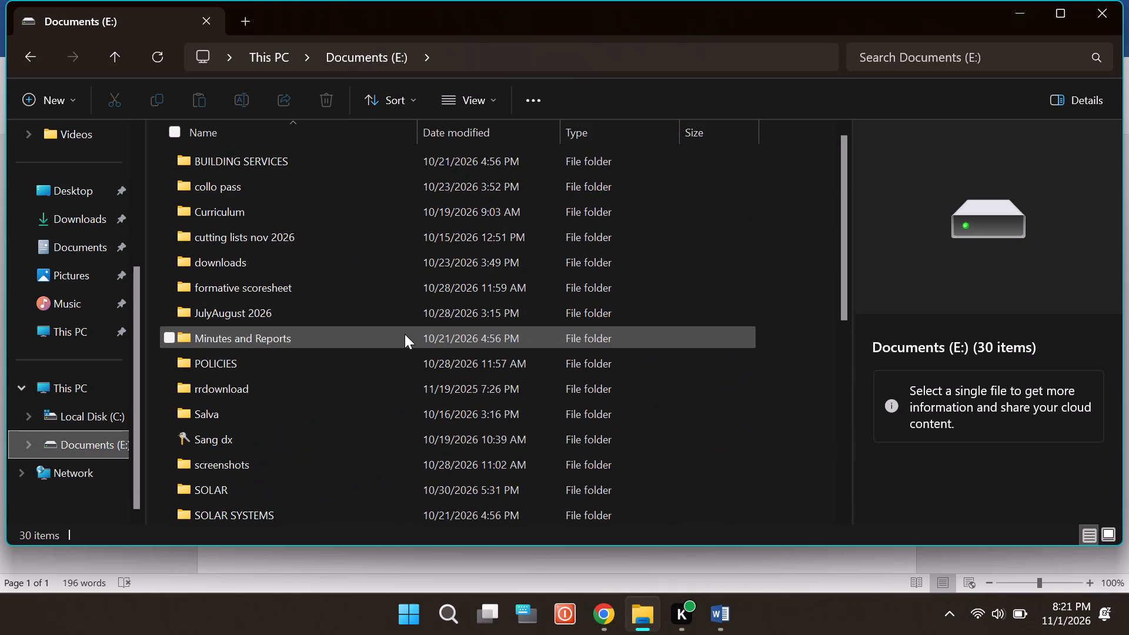
pyautogui.click(1095, 14)
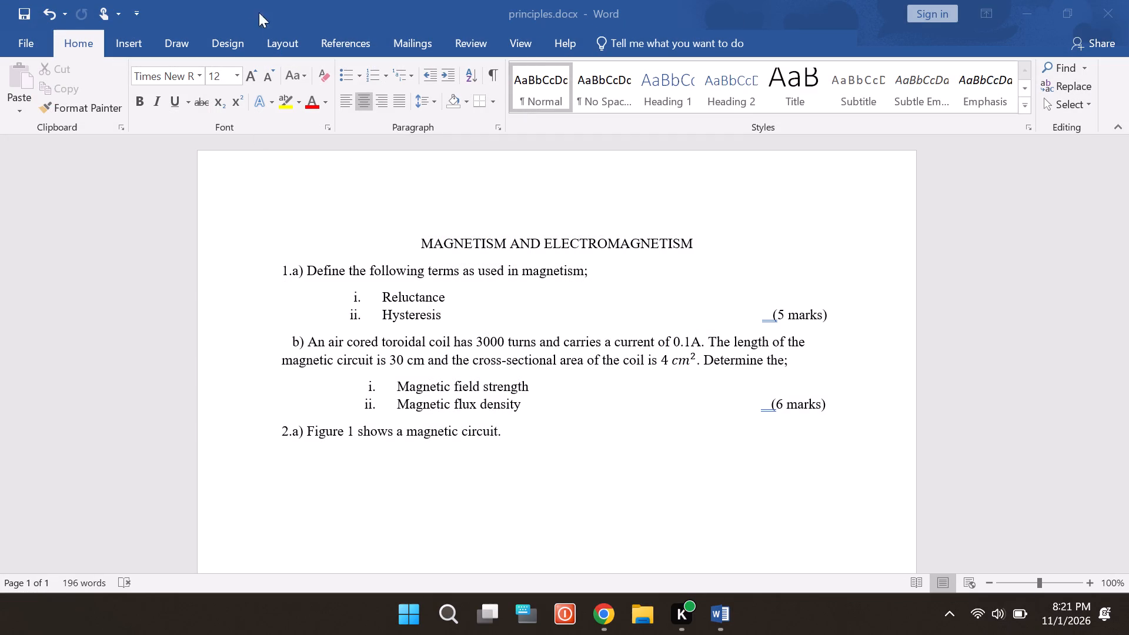
# Move the principles.docx window aside and open A2.docx from the E.PRINCIPLES desktop folder in a maximised window.
pyautogui.moveTo(253, 5); pyautogui.dragTo(330, 5)
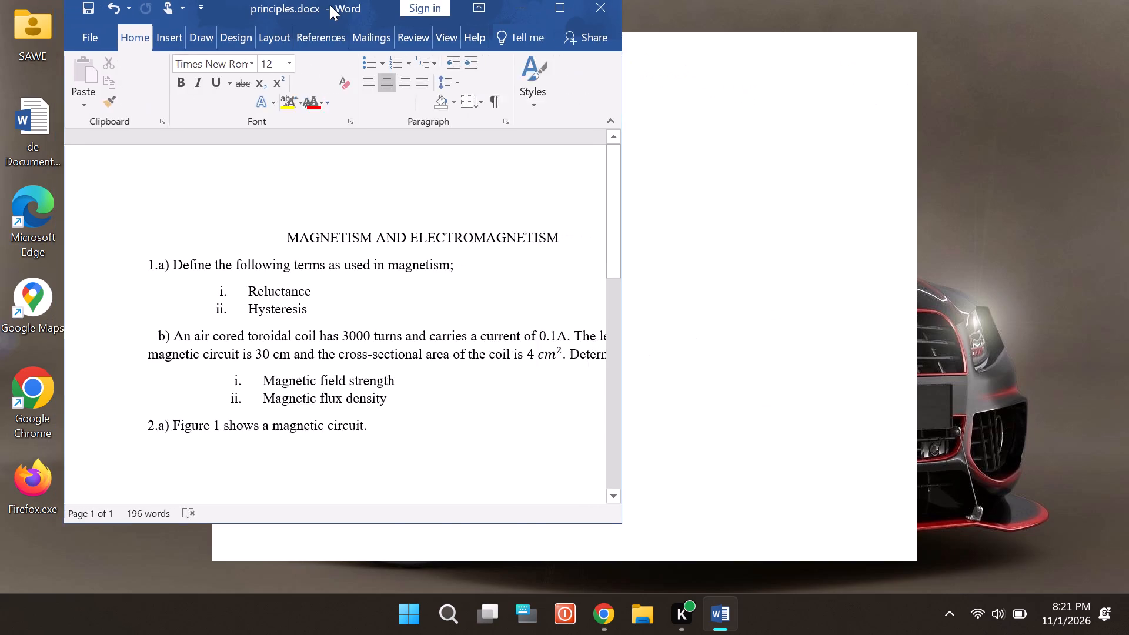
pyautogui.moveTo(330, 5); pyautogui.dragTo(608, 15)
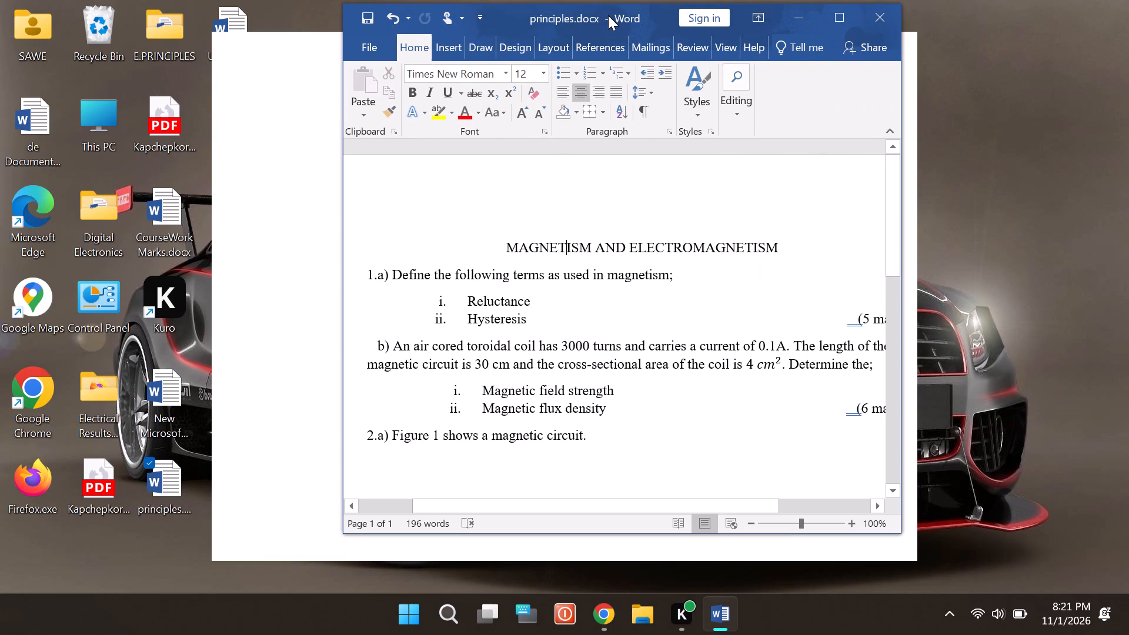
pyautogui.doubleClick(155, 33)
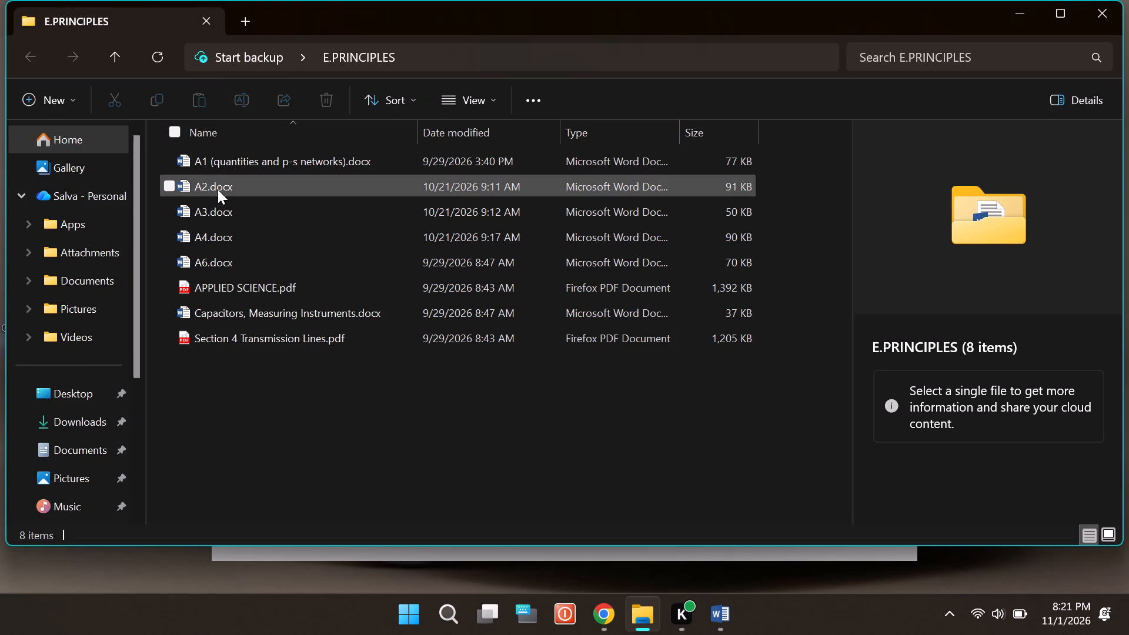
pyautogui.doubleClick(218, 189)
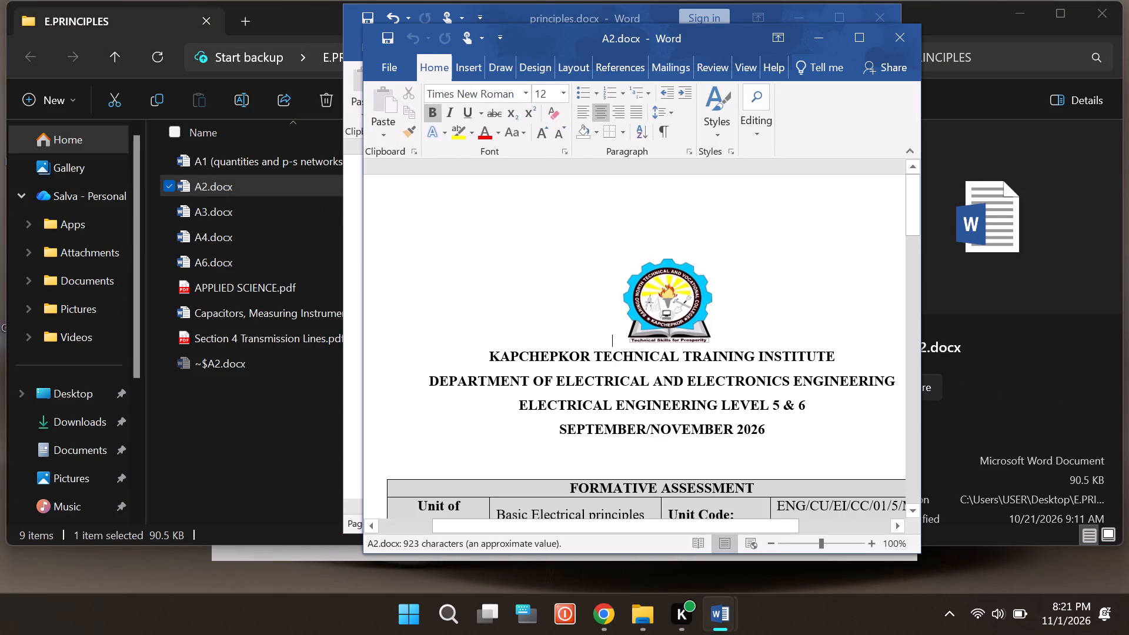
pyautogui.click(857, 42)
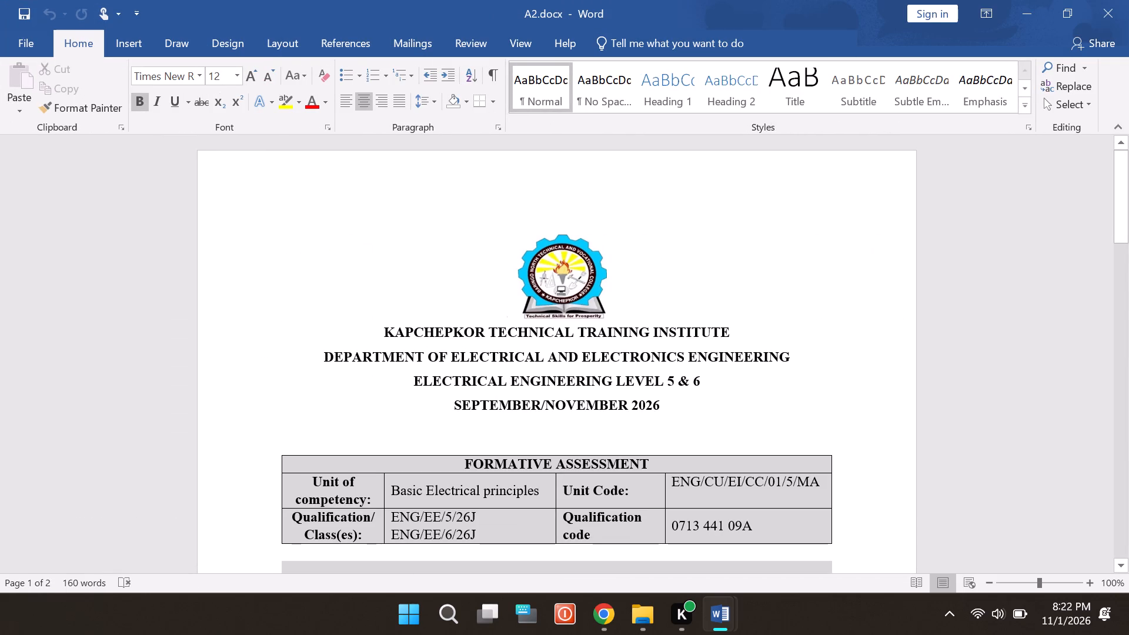
# Copy the A2.docx cover page content from the institute logo through "This paper consists of 2 printed pages.".
pyautogui.moveTo(503, 316); pyautogui.dragTo(537, 360)
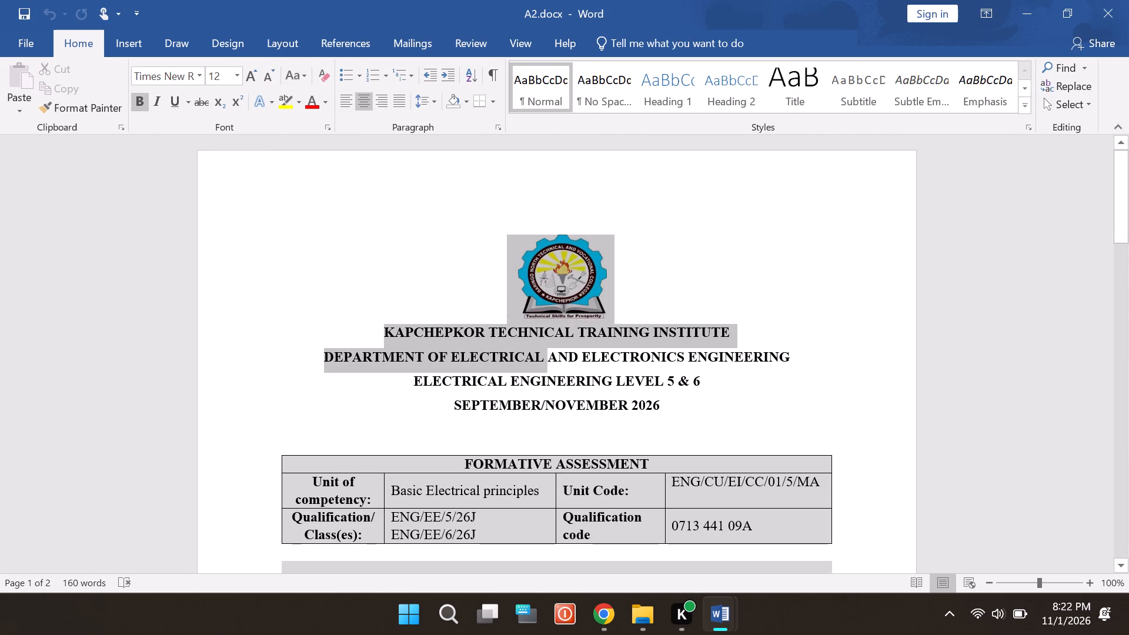
pyautogui.moveTo(537, 360); pyautogui.dragTo(556, 567)
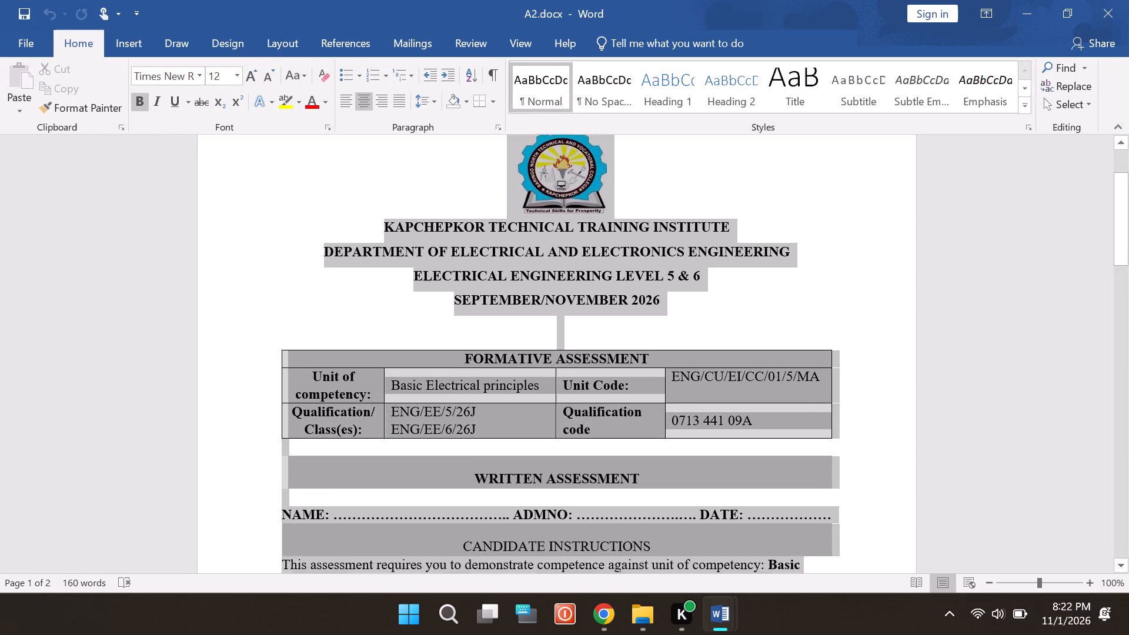
pyautogui.moveTo(556, 567); pyautogui.dragTo(669, 467)
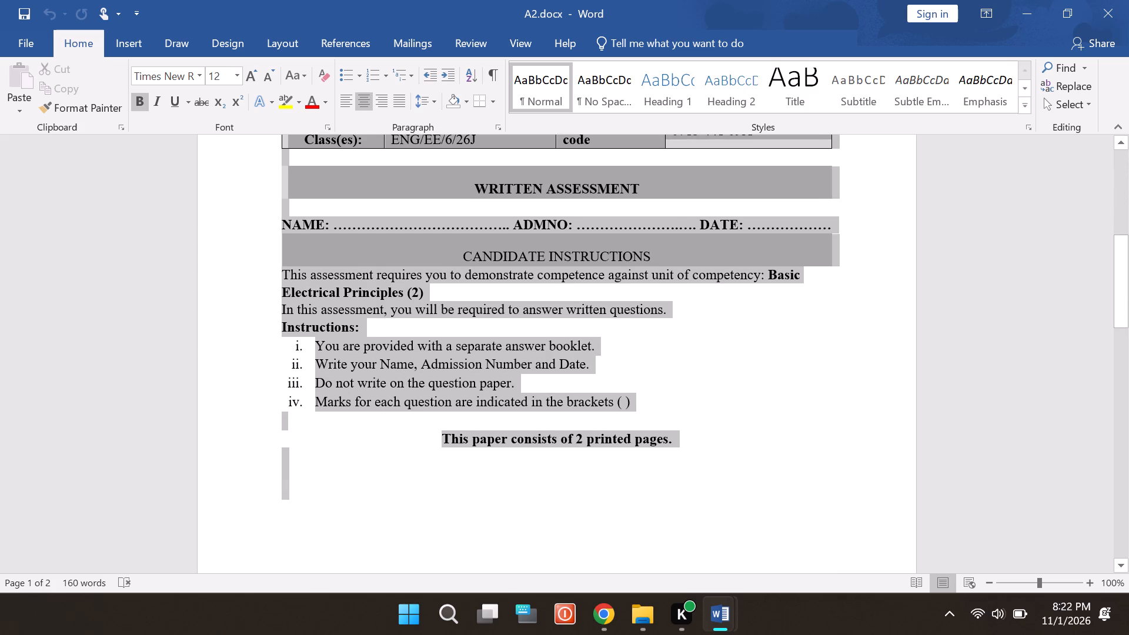
pyautogui.moveTo(669, 467); pyautogui.dragTo(691, 440)
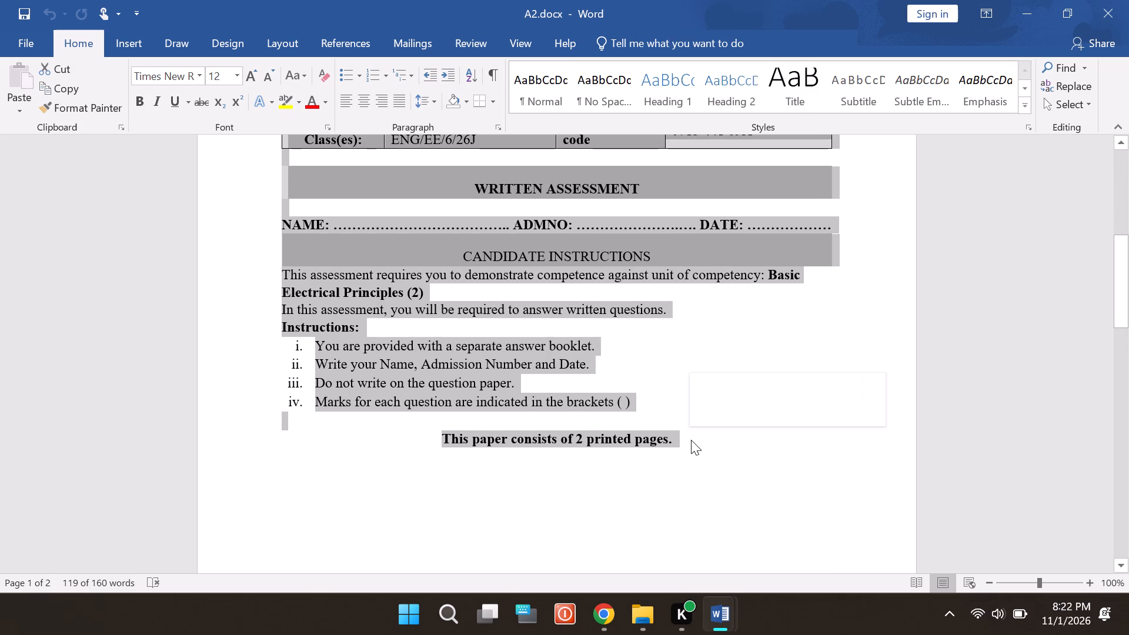
pyautogui.hotkey('ctrl', 'c')
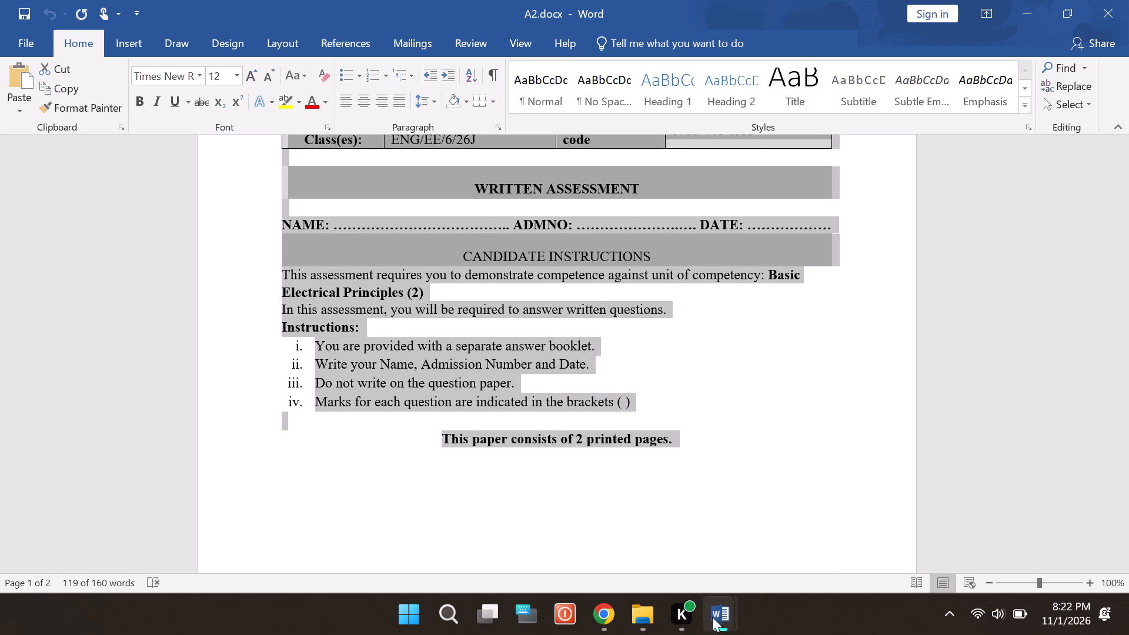
# Paste the copied cover page into principles.docx on a new line above the "MAGNETISM AND ELECTROMAGNETISM" heading.
pyautogui.click(652, 562)
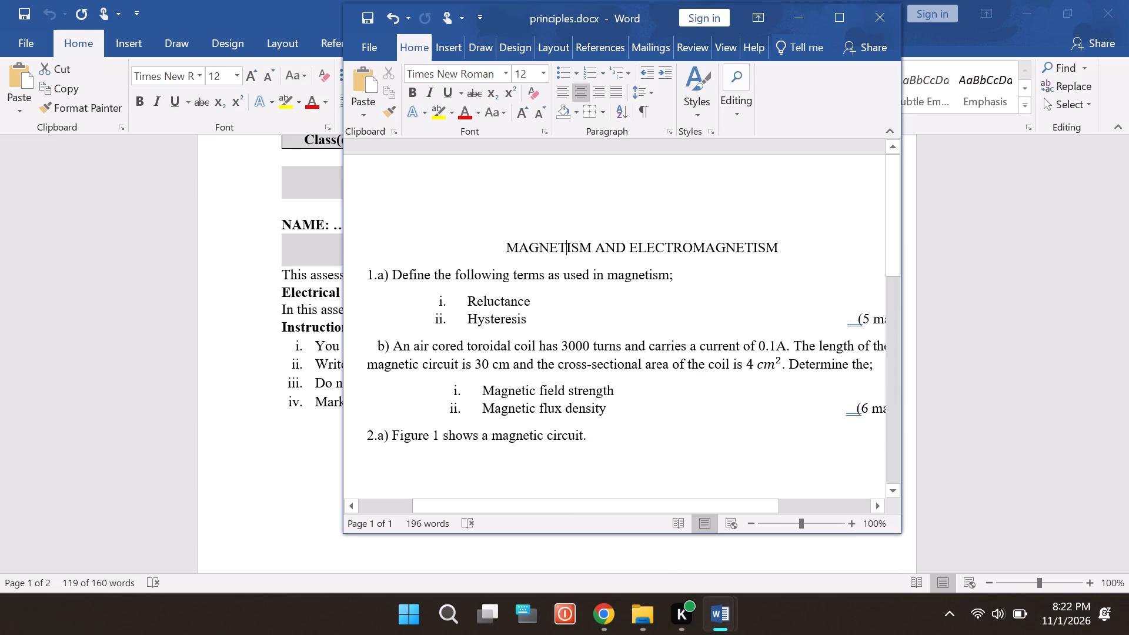
pyautogui.click(505, 232)
pyautogui.press('Return')
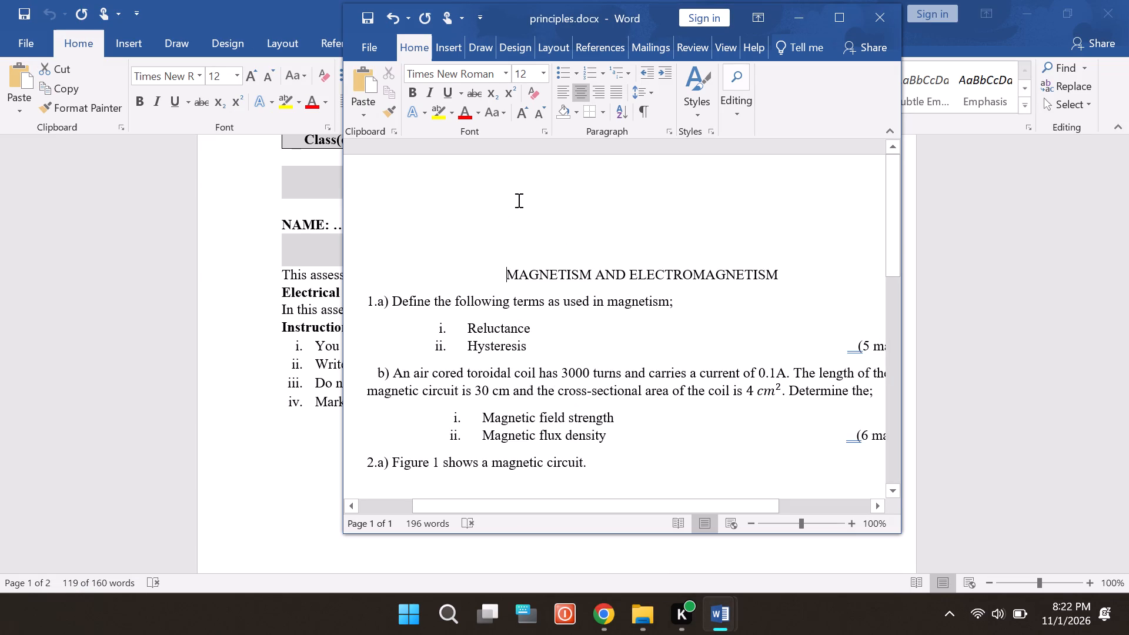
pyautogui.click(511, 223)
pyautogui.hotkey('ctrl', 'v')
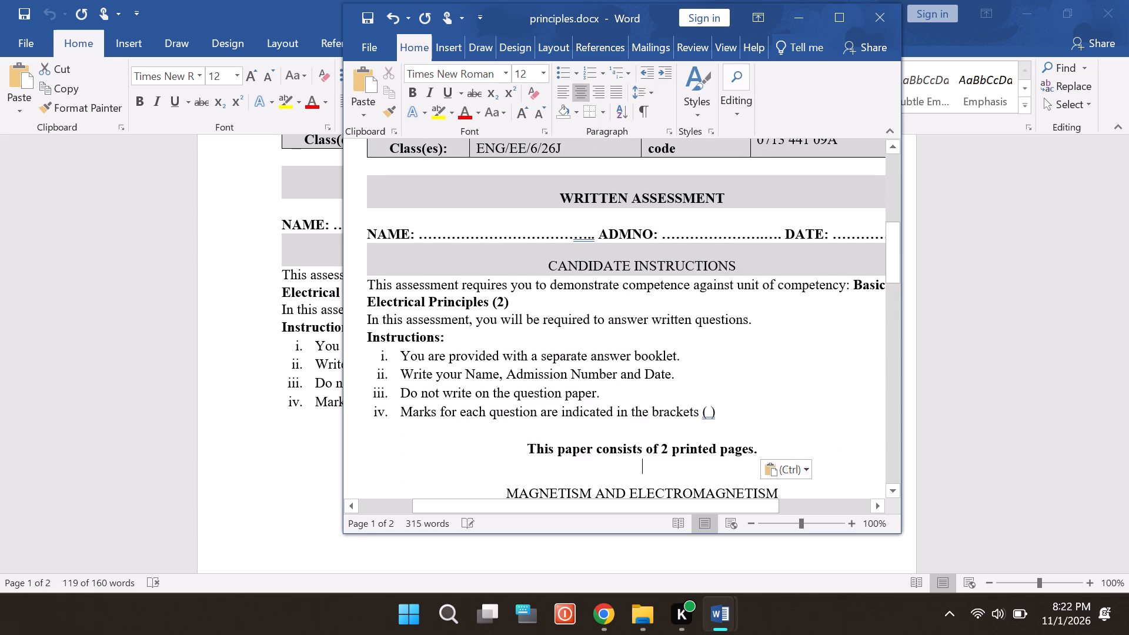
# Insert five blank lines between the pasted cover content and the "MAGNETISM AND ELECTROMAGNETISM" heading to move the heading onto page 2.
pyautogui.scroll(3, 511, 223)
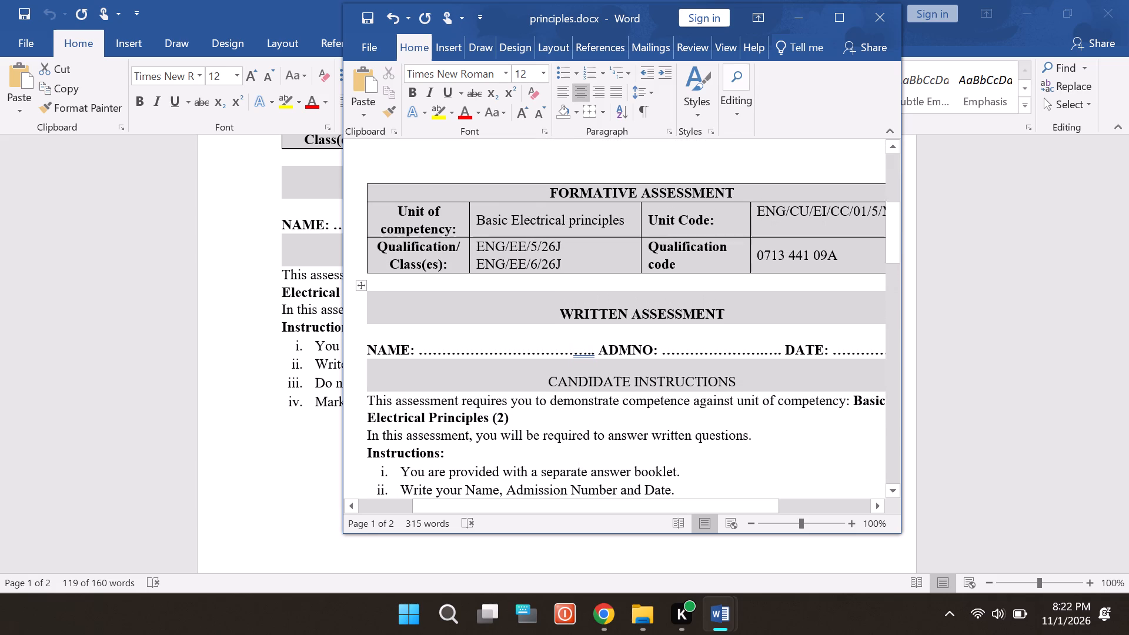
pyautogui.scroll(1, 511, 223)
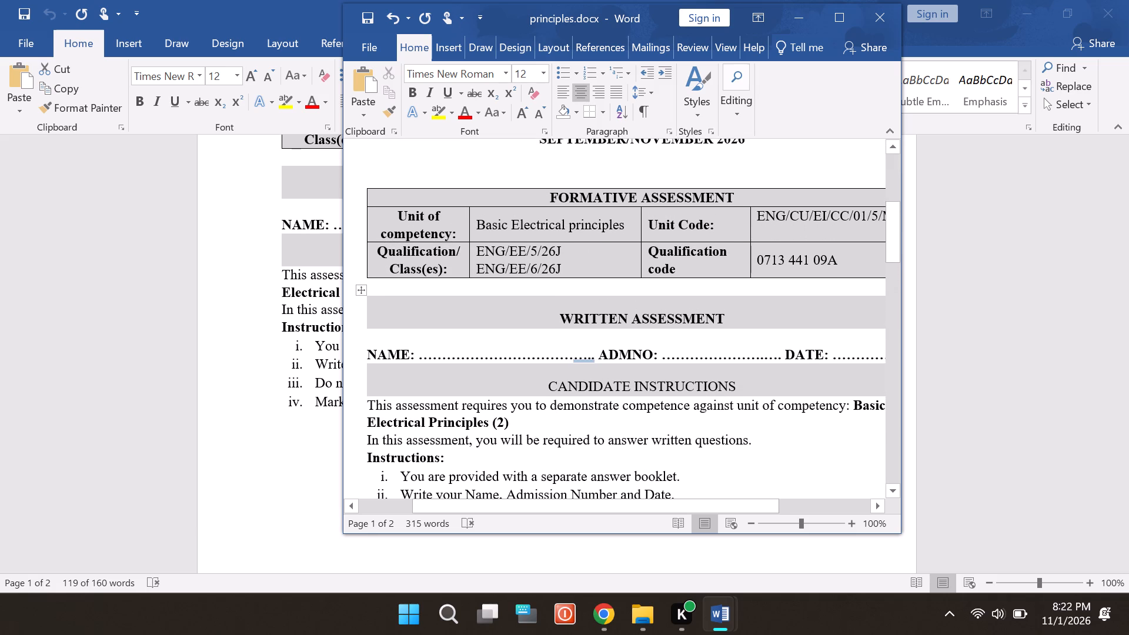
pyautogui.scroll(1, 511, 223)
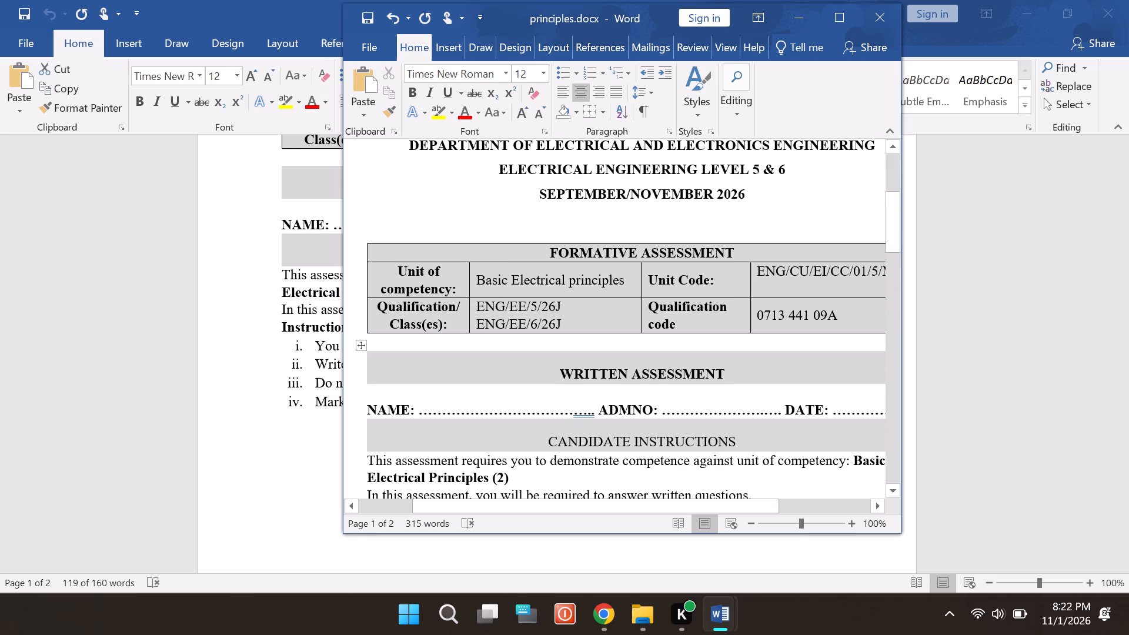
pyautogui.scroll(-1, 511, 223)
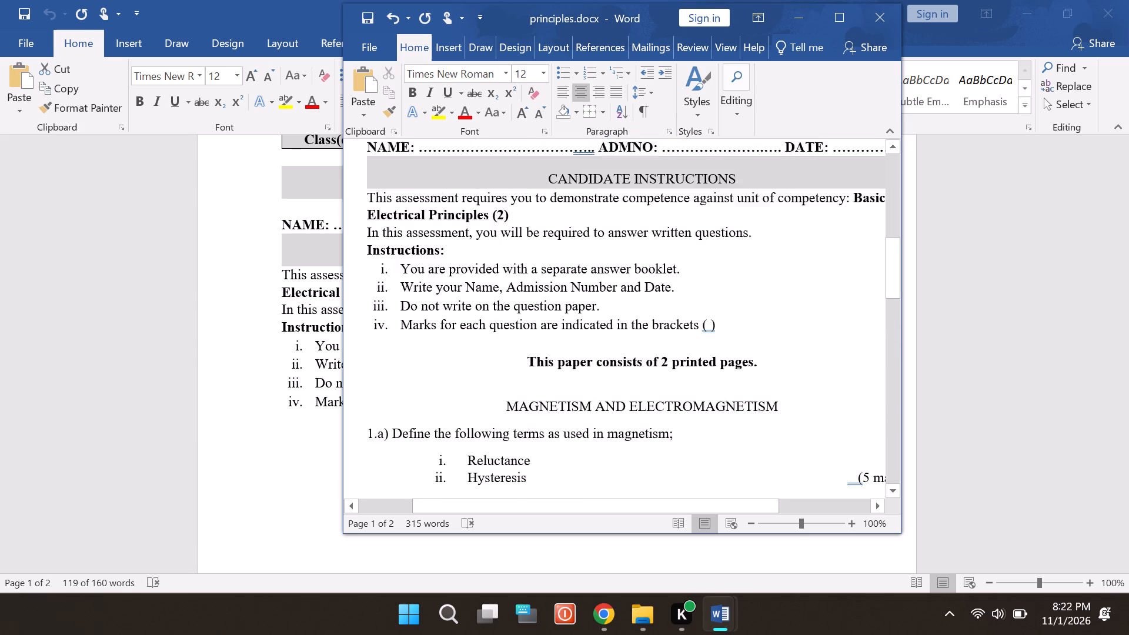
pyautogui.scroll(2, 511, 223)
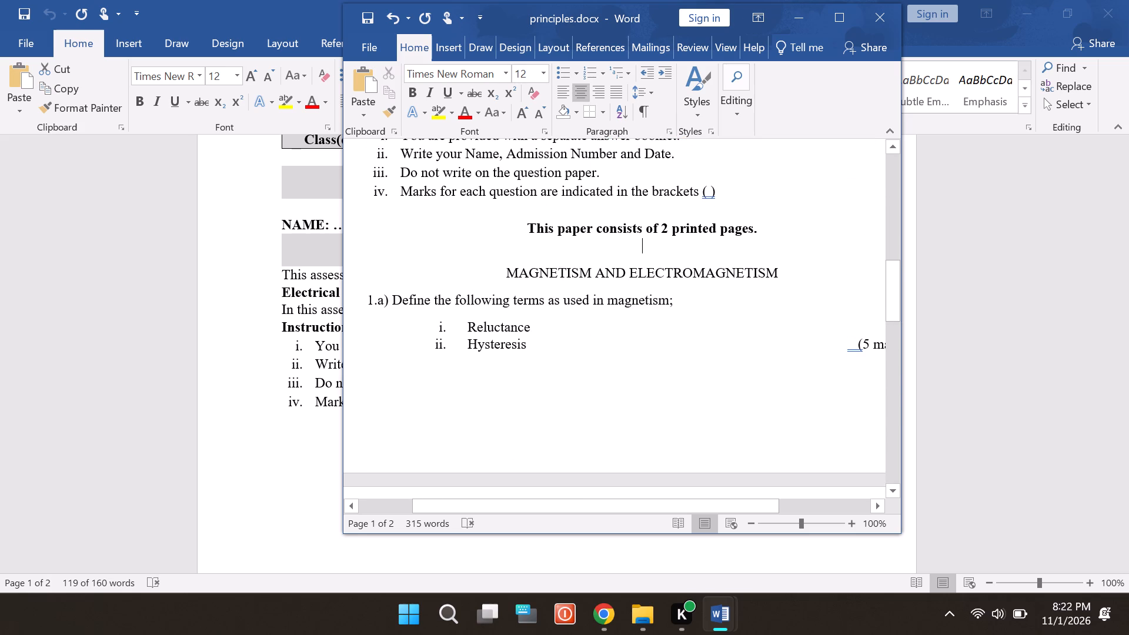
pyautogui.scroll(1, 511, 223)
pyautogui.press('Return')
pyautogui.press('Return')
pyautogui.press('Return')
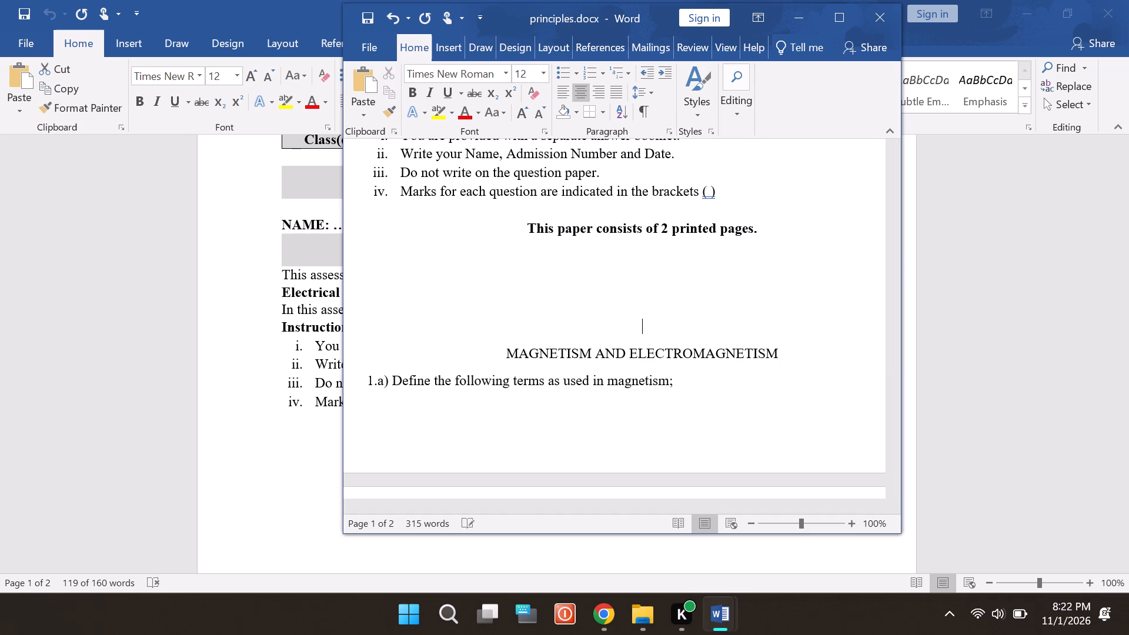
pyautogui.press('Return')
pyautogui.press('Return')
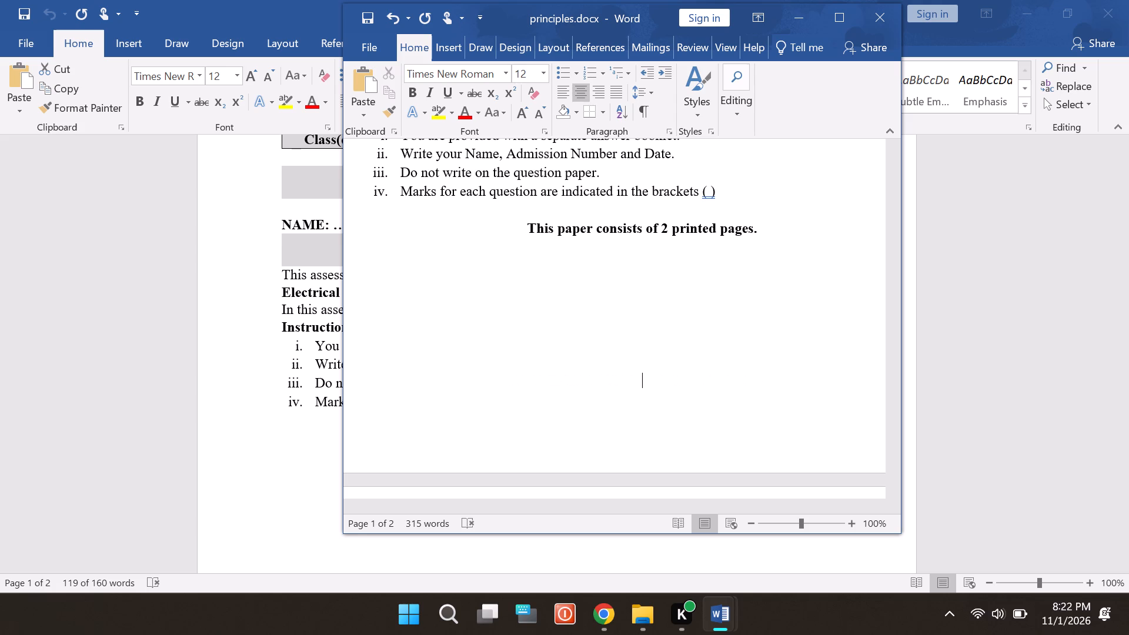
# Maximise the principles.docx window and review the layout of questions 1 to 3 and the page break before the heading.
pyautogui.scroll(-8, 551, 260)
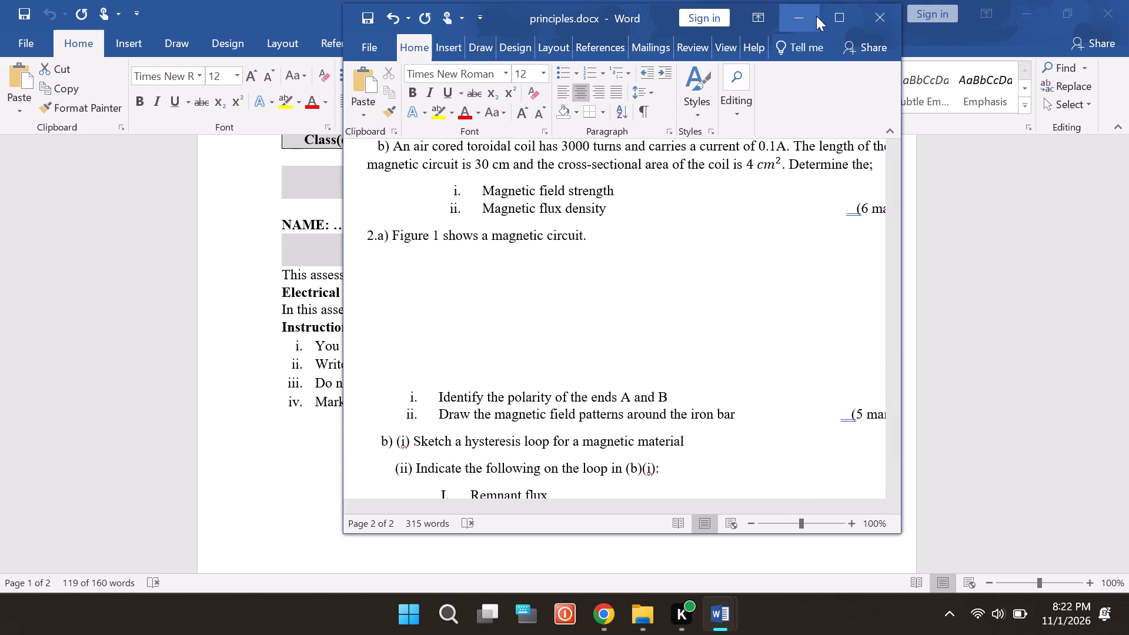
pyautogui.click(835, 13)
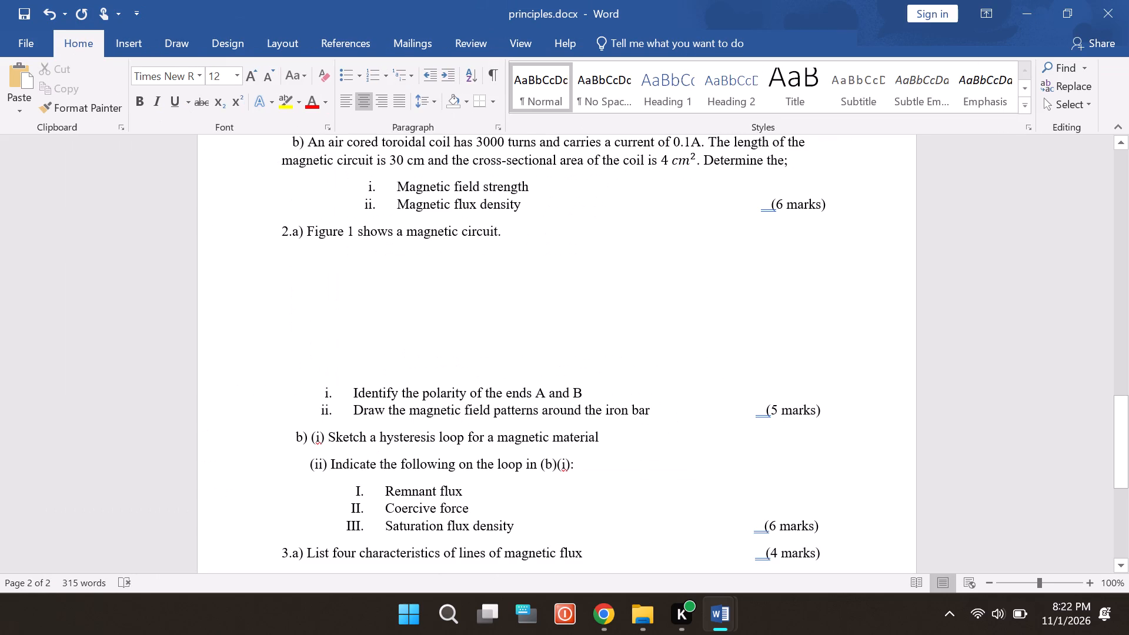
pyautogui.scroll(-5, 665, 296)
pyautogui.scroll(1, 665, 296)
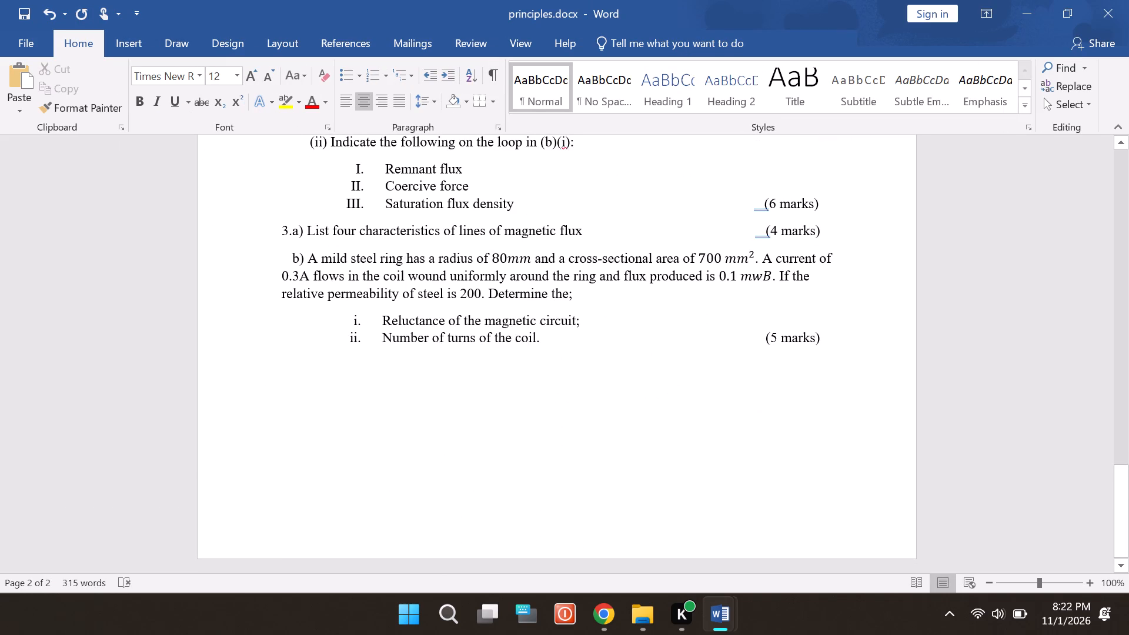
pyautogui.scroll(4, 665, 296)
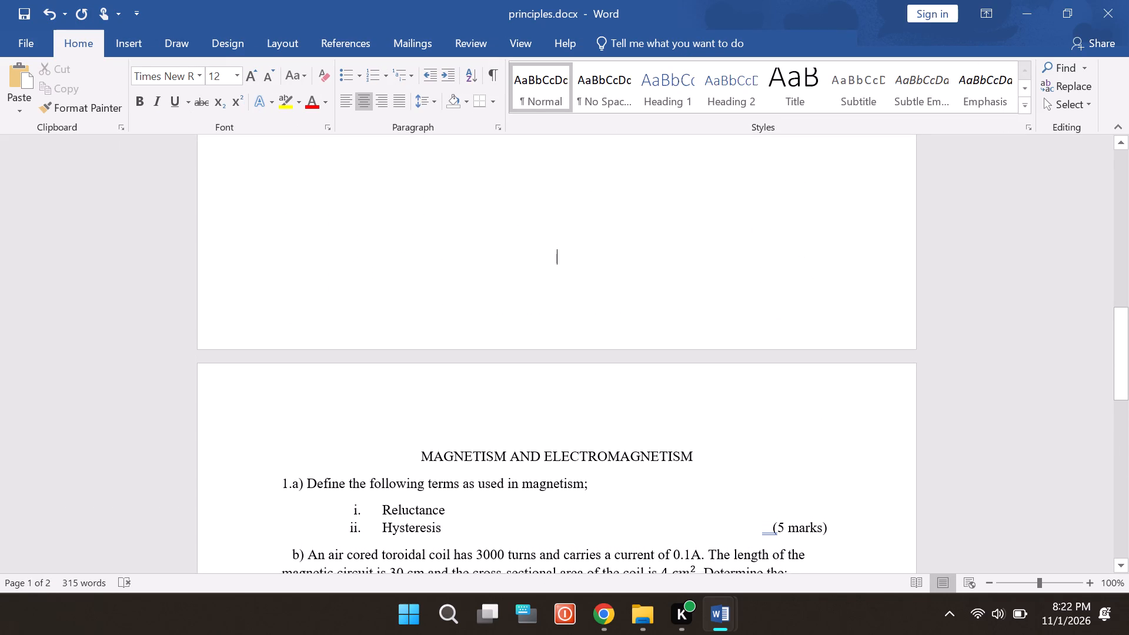
# Add a blank line above "This assessment requires you to demonstrate competence" and another above "Instructions:" on the cover page.
pyautogui.scroll(1, 665, 296)
pyautogui.click(456, 419)
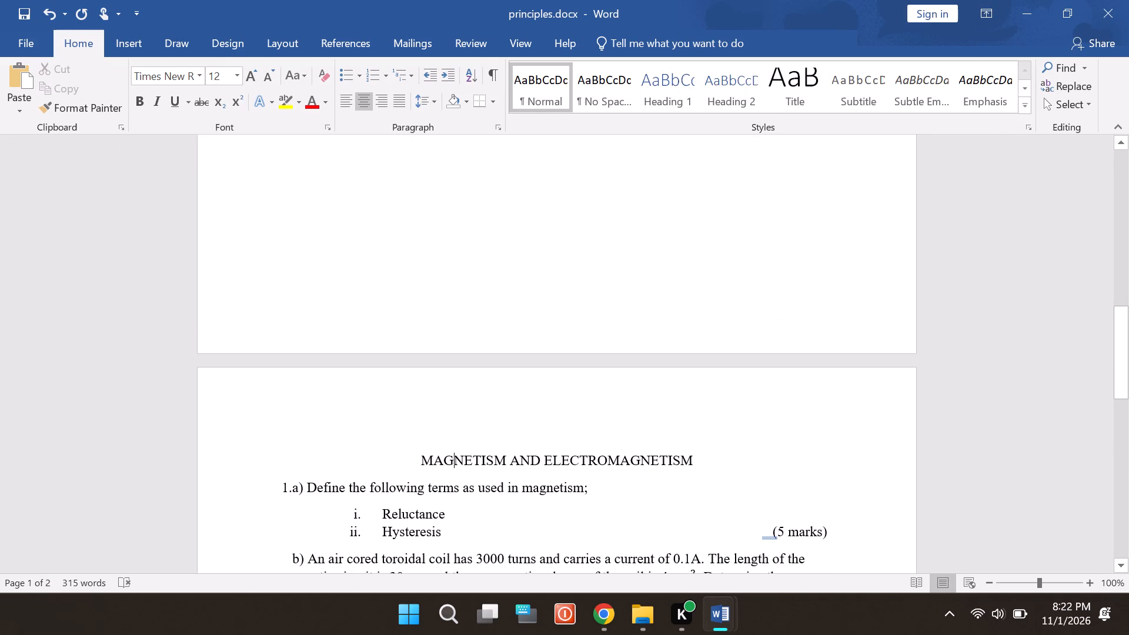
pyautogui.scroll(1, 450, 385)
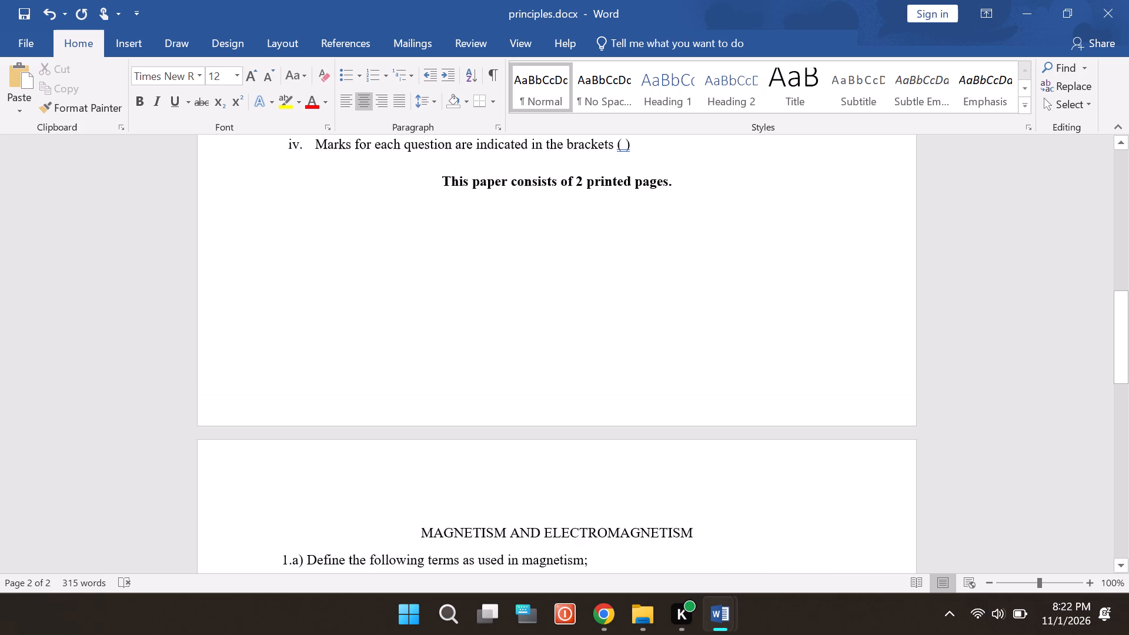
pyautogui.scroll(3, 450, 385)
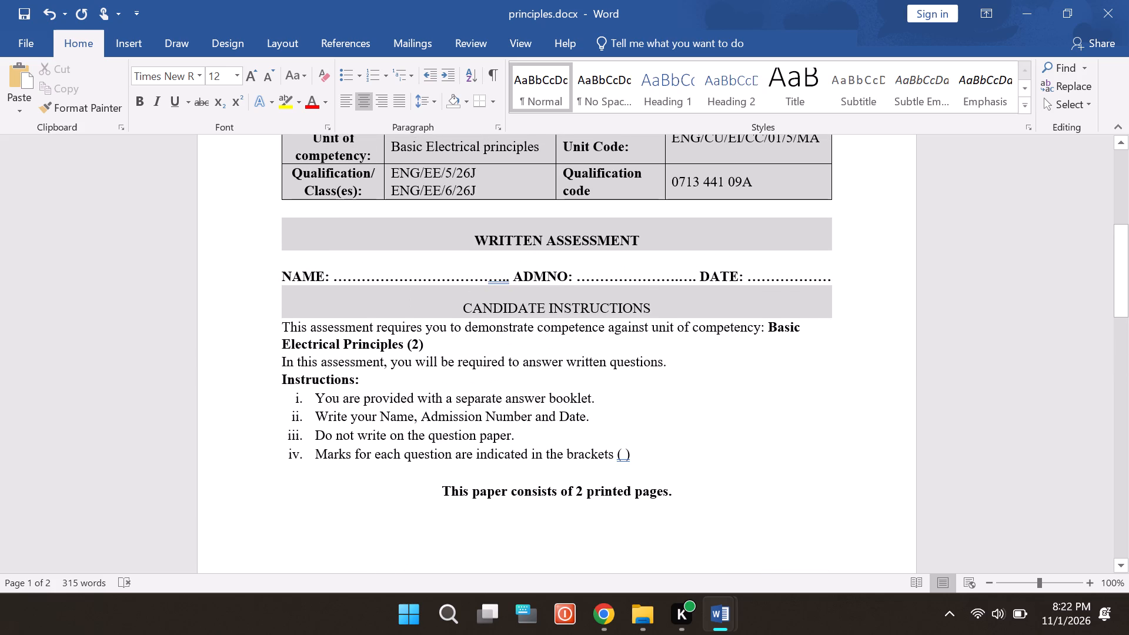
pyautogui.click(280, 330)
pyautogui.press('Return')
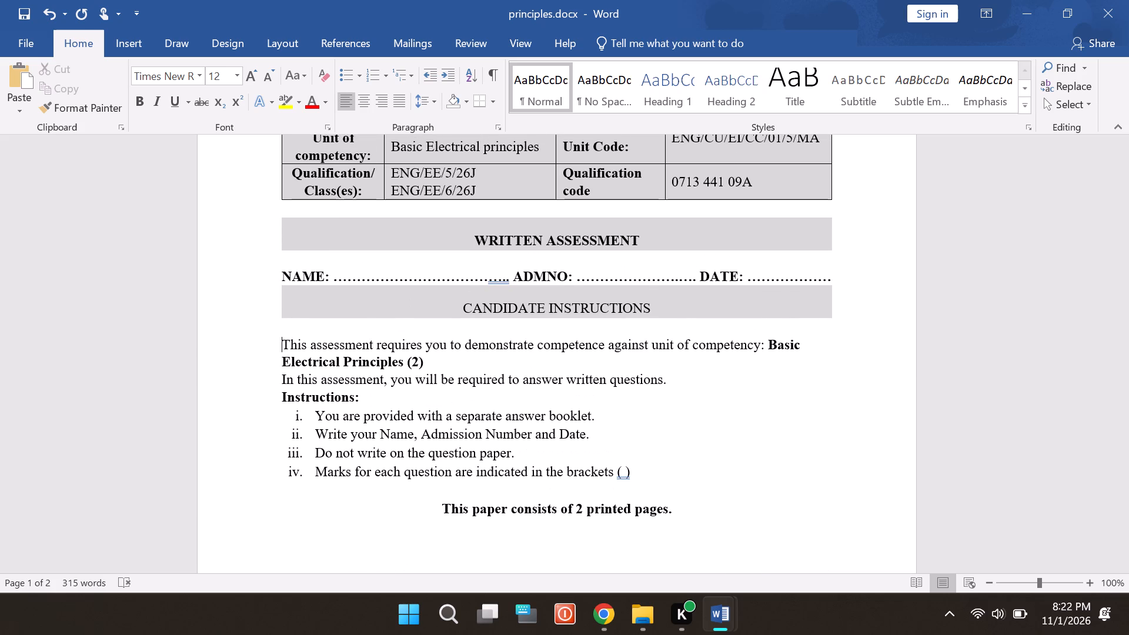
pyautogui.click(276, 381)
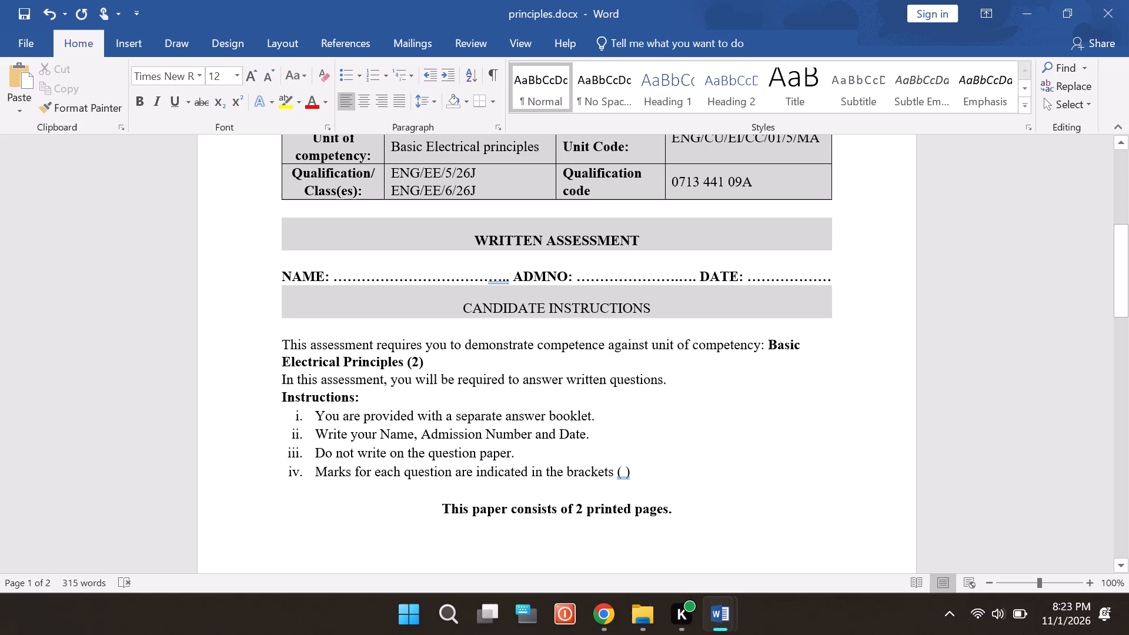
pyautogui.press('Return')
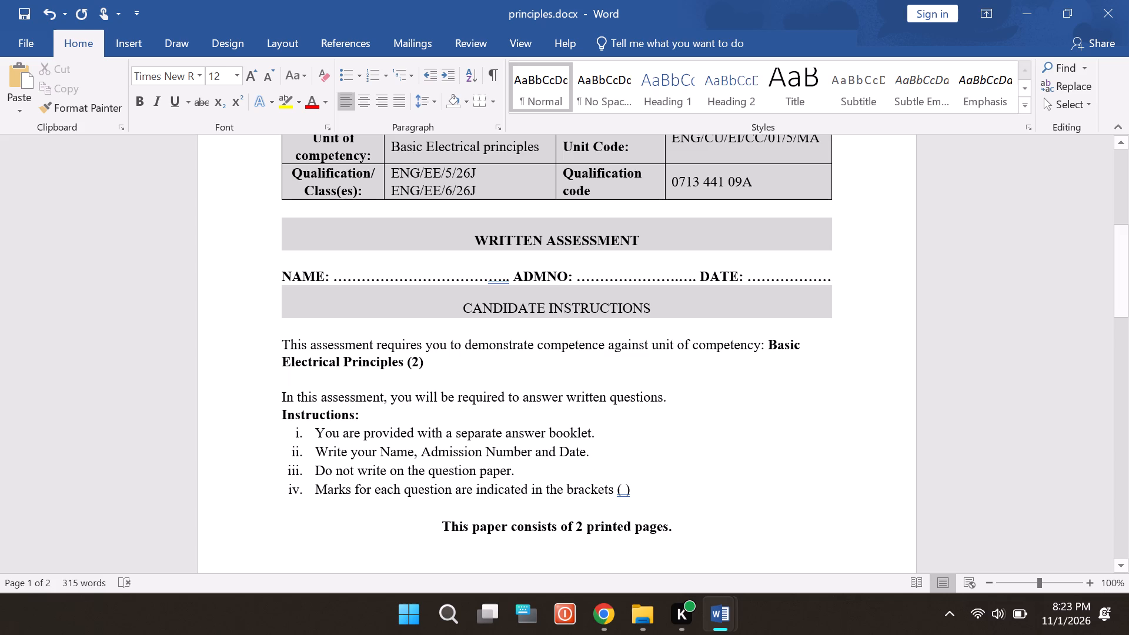
pyautogui.click(280, 412)
pyautogui.press('Return')
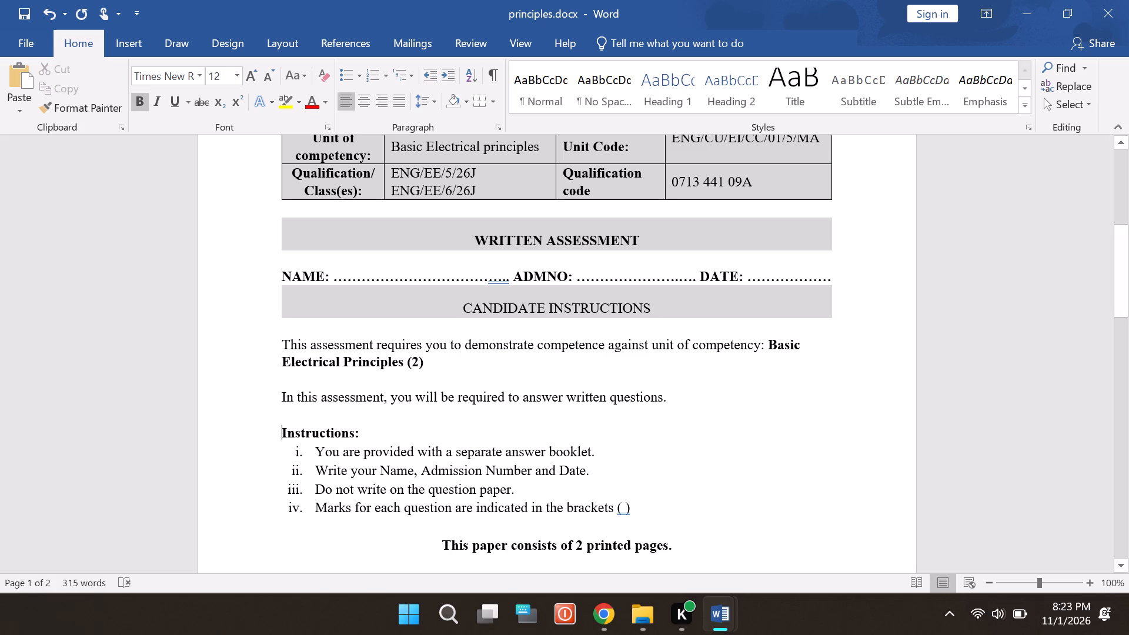
pyautogui.click(281, 396)
pyautogui.press('BackSpace')
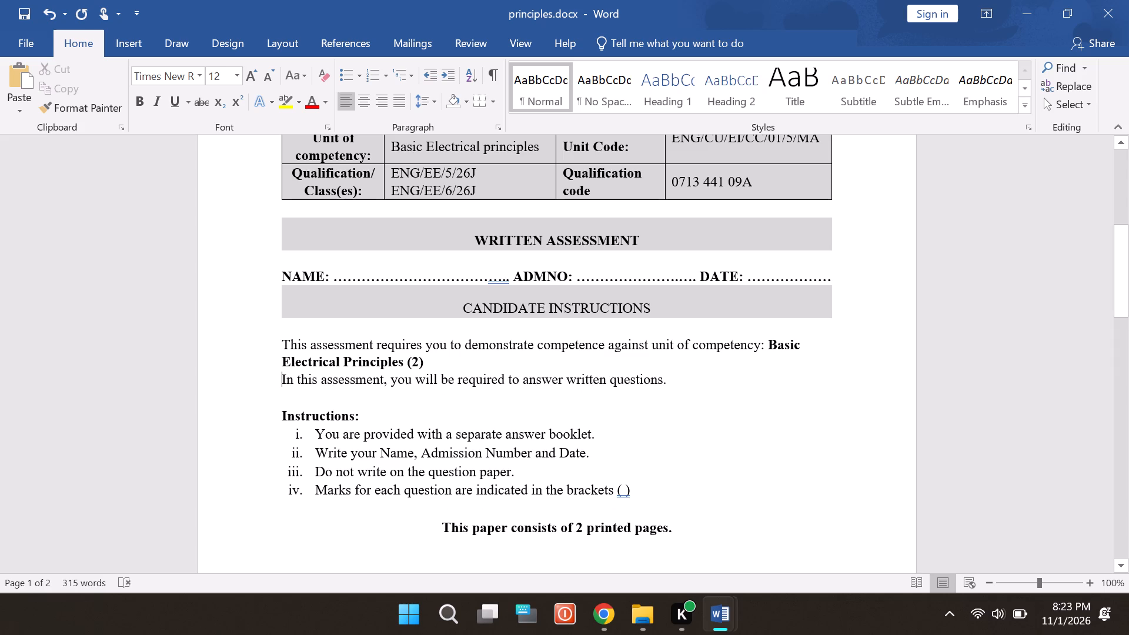
# Insert two blank lines above "This paper consists of 2 printed pages." on the cover page.
pyautogui.click(434, 524)
pyautogui.press('Return')
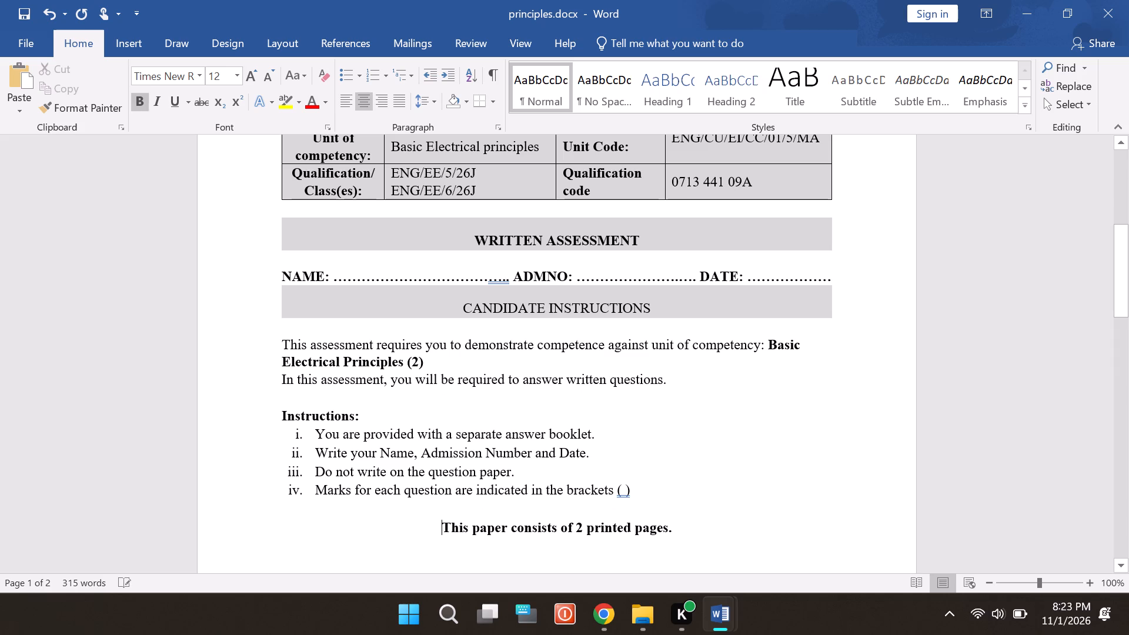
pyautogui.press('Return')
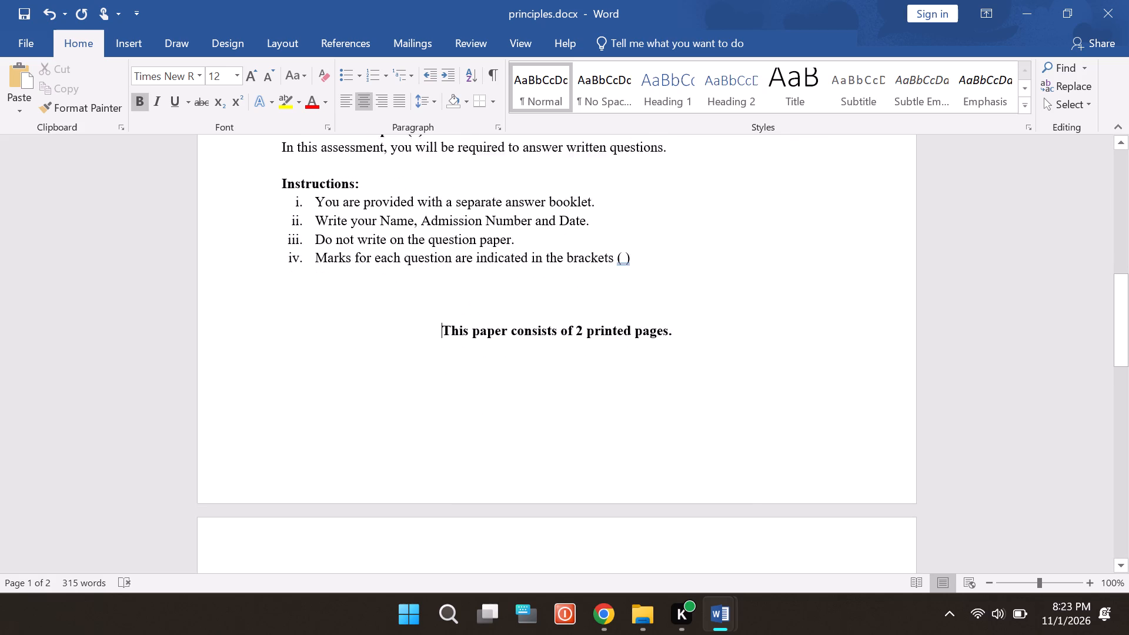
# Review the upper cover page, check the end of the cover page in A2.docx, and close A2.docx.
pyautogui.scroll(1, 434, 524)
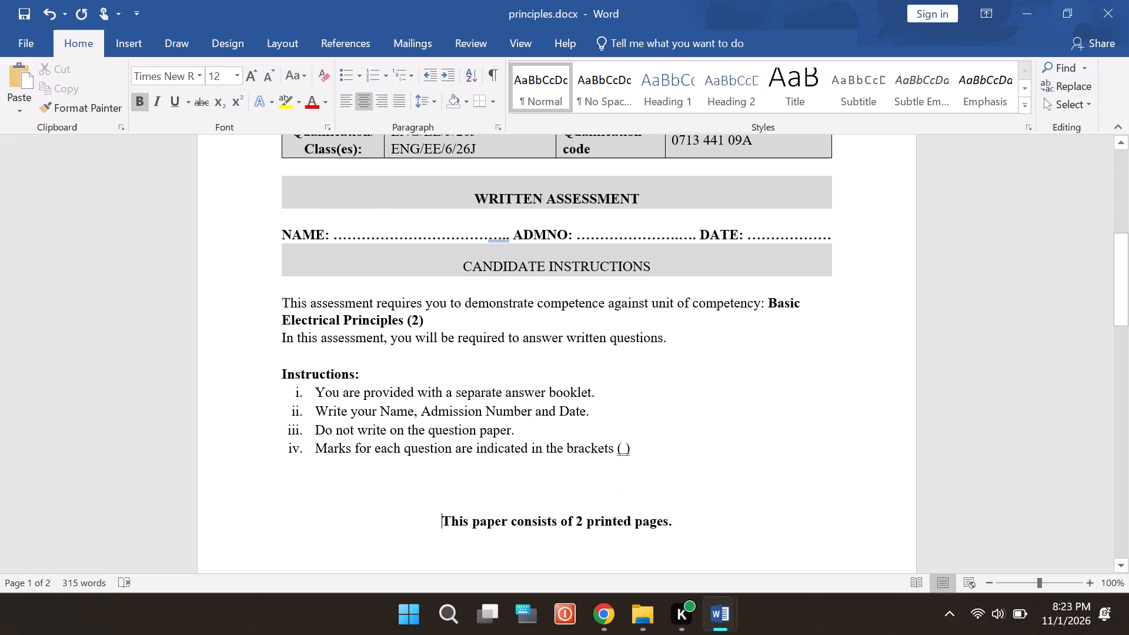
pyautogui.scroll(1, 434, 524)
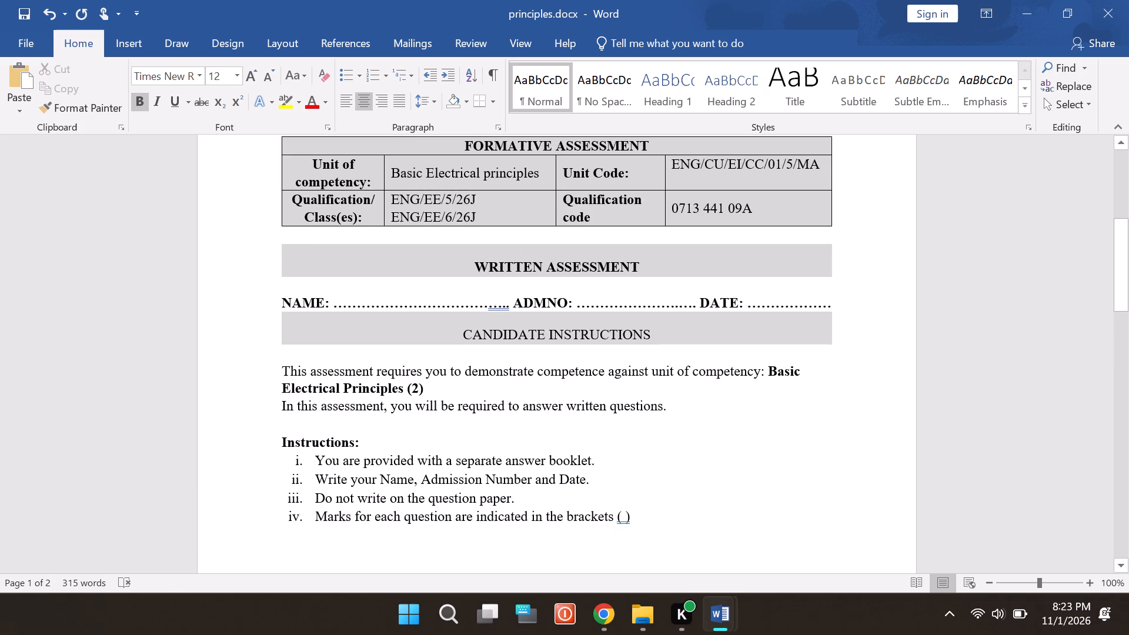
pyautogui.scroll(3, 434, 524)
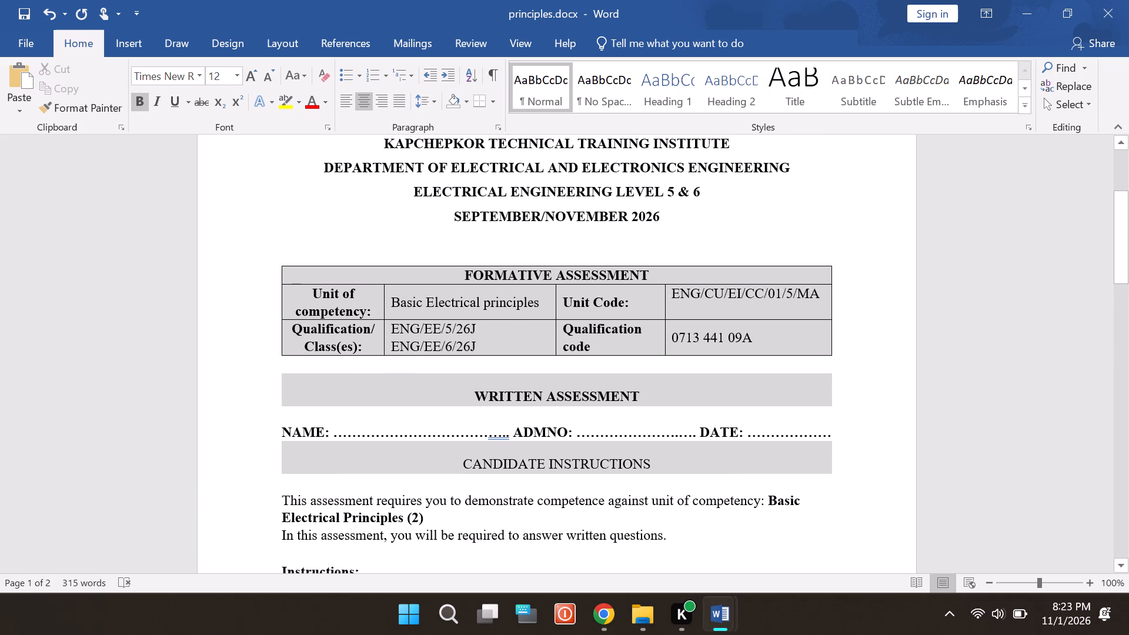
pyautogui.scroll(2, 434, 524)
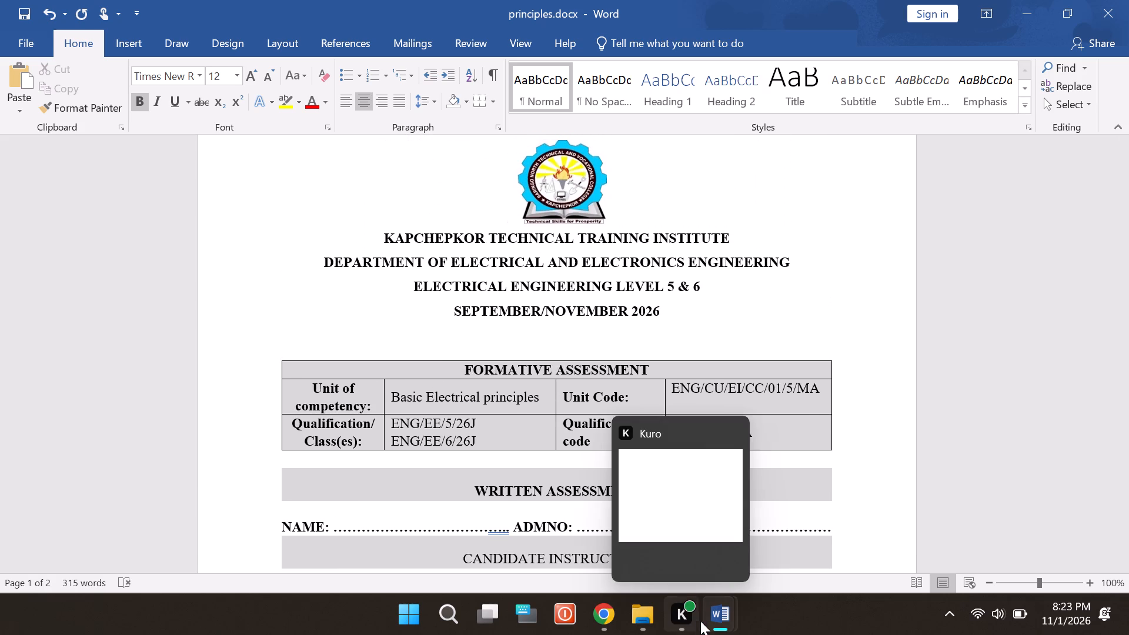
pyautogui.click(724, 613)
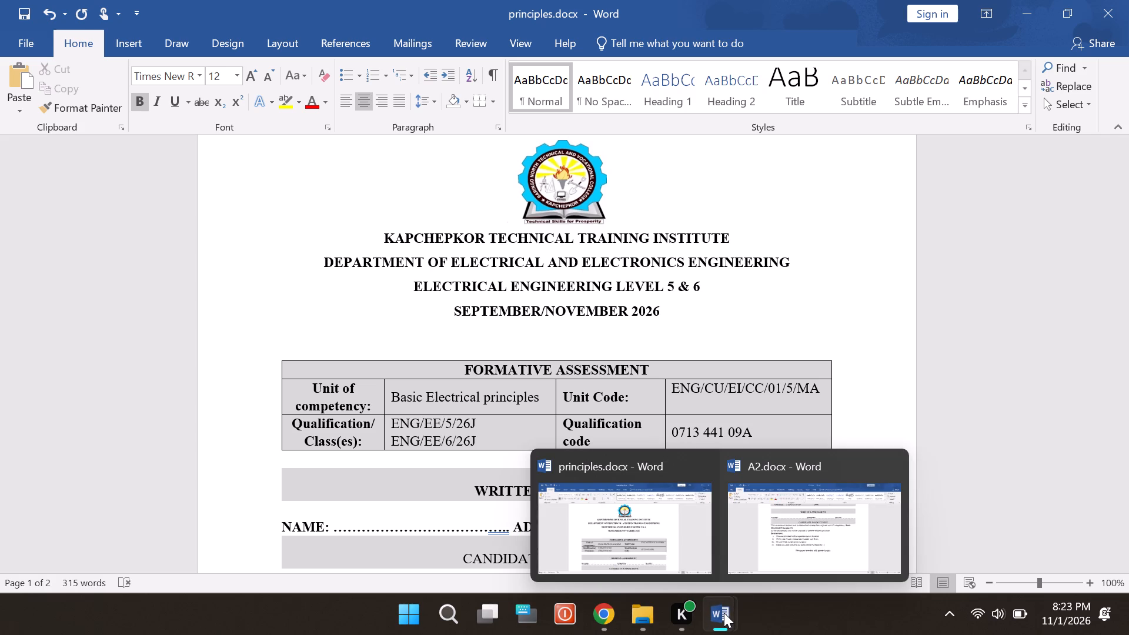
pyautogui.click(769, 536)
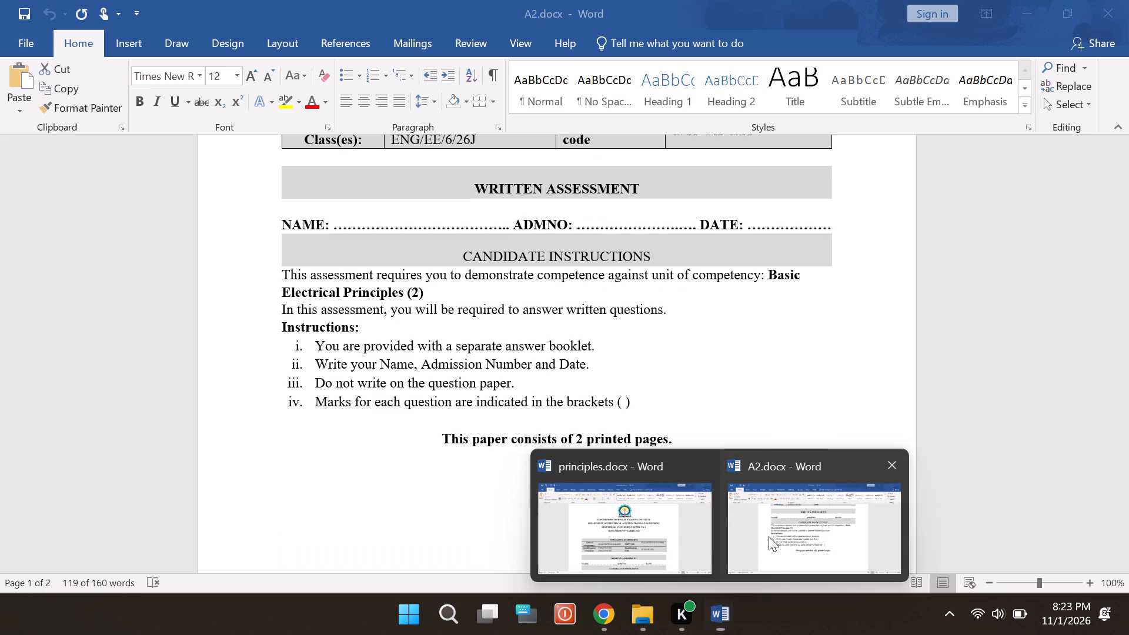
pyautogui.click(492, 503)
pyautogui.scroll(-1, 492, 503)
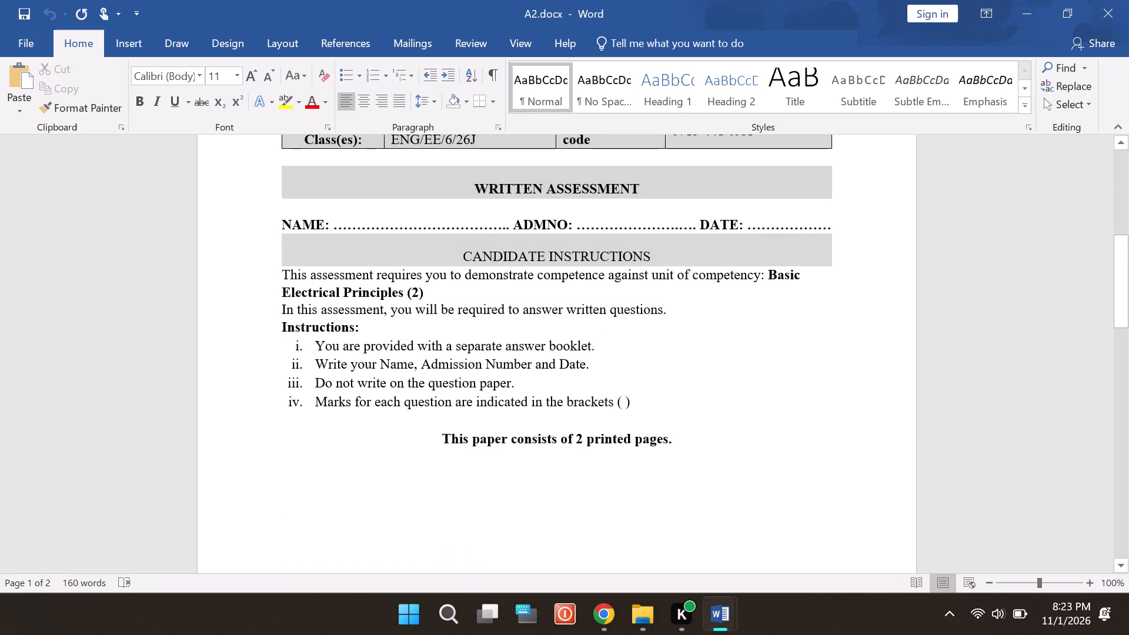
pyautogui.scroll(-4, 492, 503)
pyautogui.scroll(1, 492, 503)
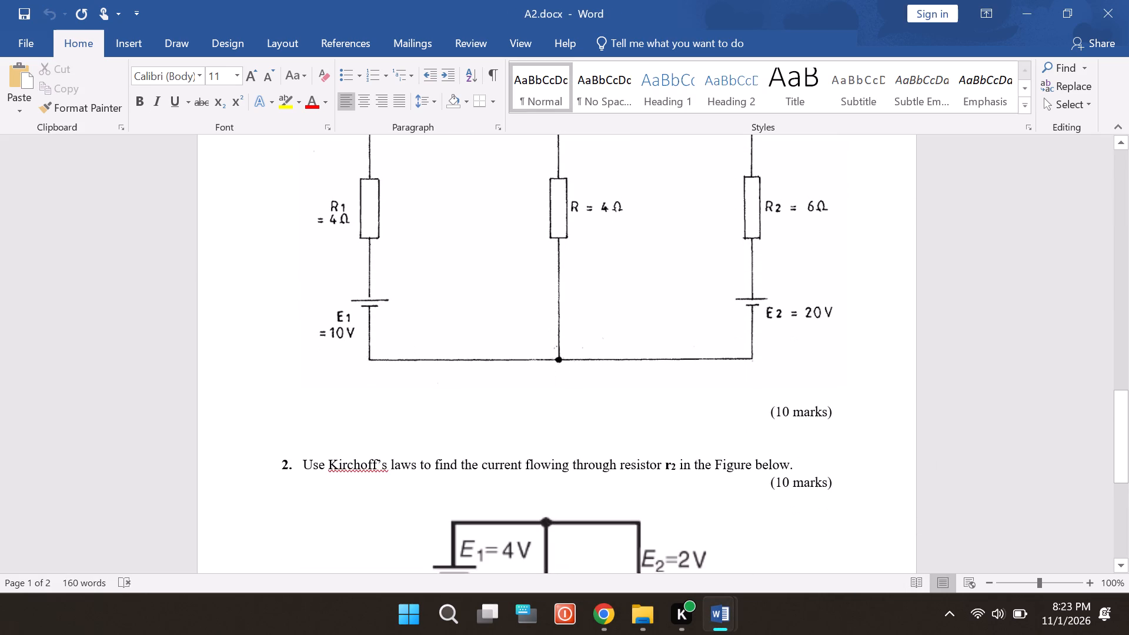
pyautogui.click(1124, 1)
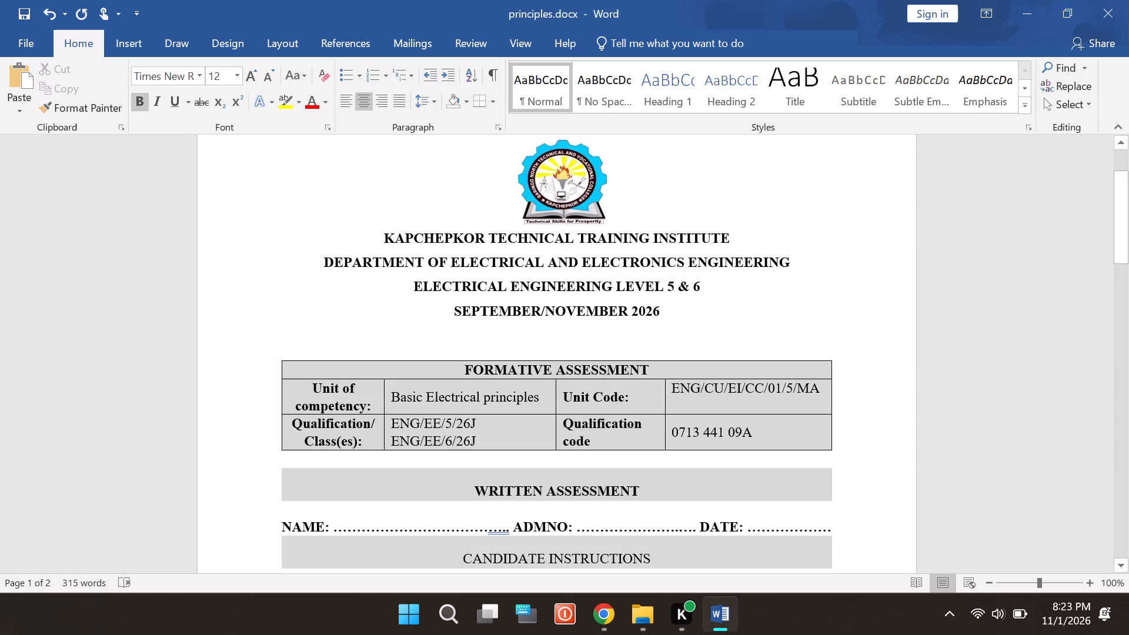
# Change the number in brackets after "Basic Electrical Principles" in the candidate instructions to 5 and save principles.docx.
pyautogui.scroll(-5, 712, 330)
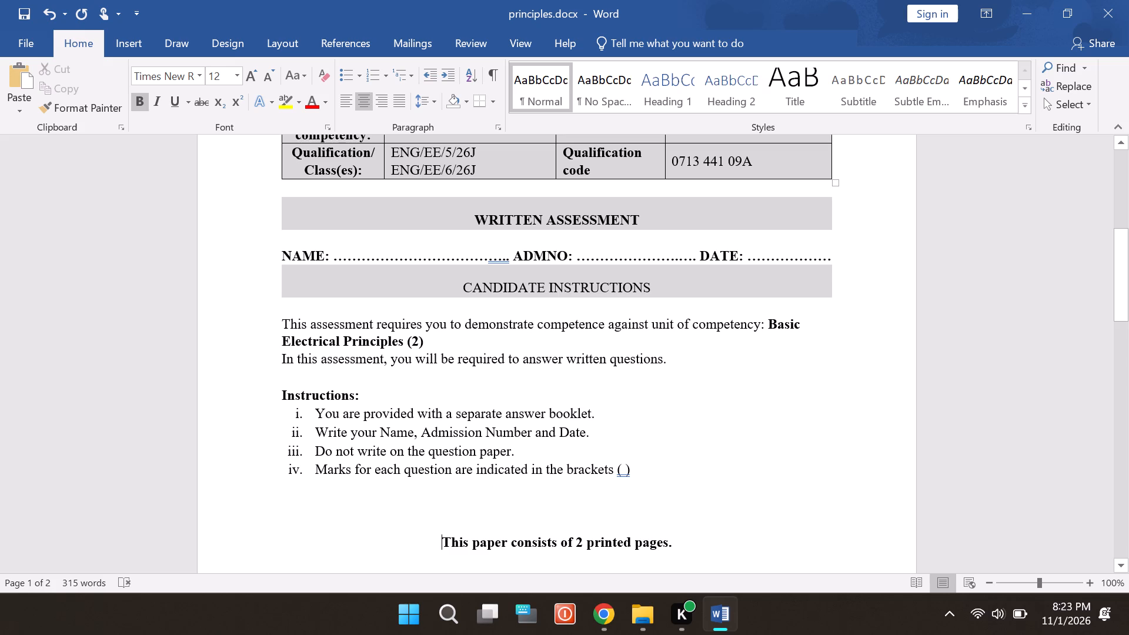
pyautogui.click(419, 339)
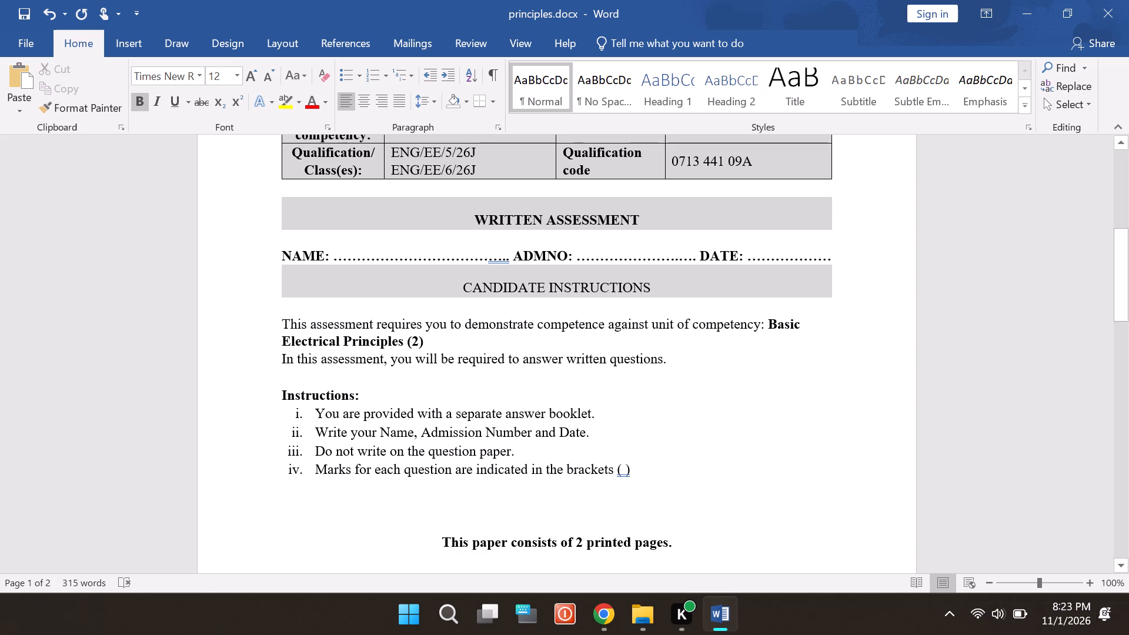
pyautogui.press('BackSpace')
pyautogui.press('5')
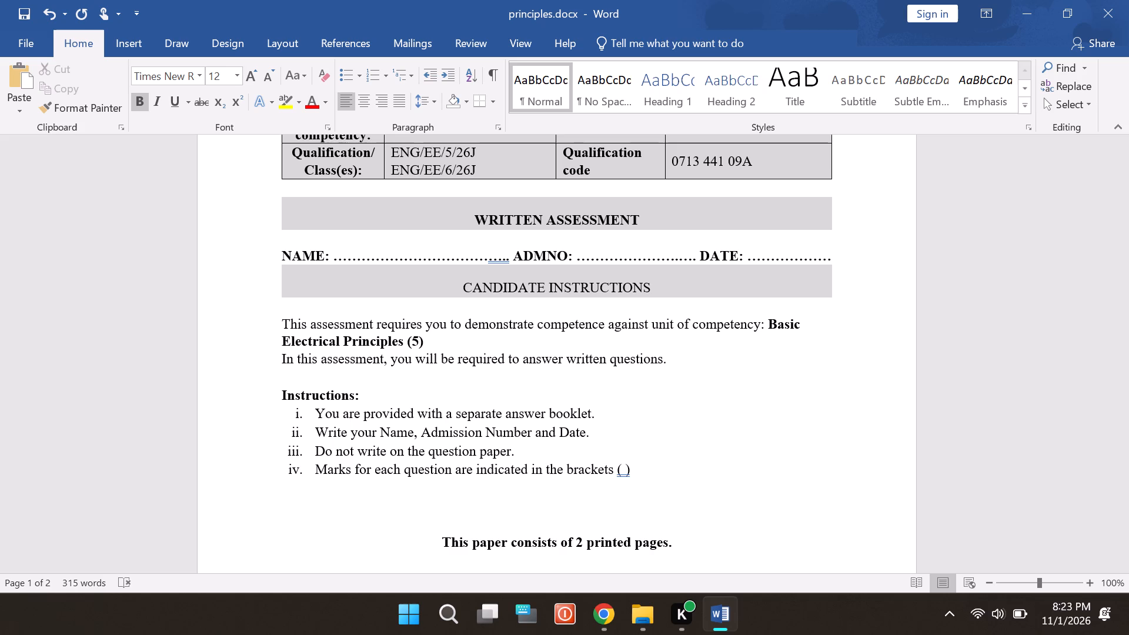
pyautogui.hotkey('ctrl', 's')
pyautogui.hotkey('ctrl', 's')
pyautogui.hotkey('ctrl', 's')
# Delete the extra blank lines above the "MAGNETISM AND ELECTROMAGNETISM" heading so it starts at the top of page 2.
pyautogui.scroll(-3, 419, 339)
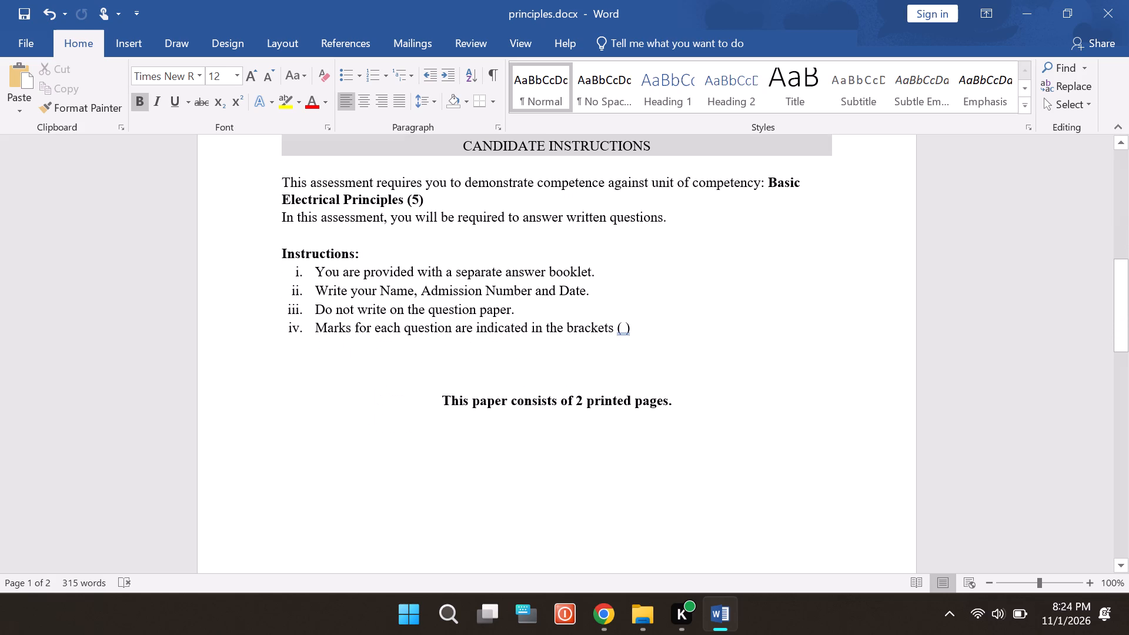
pyautogui.scroll(-6, 419, 339)
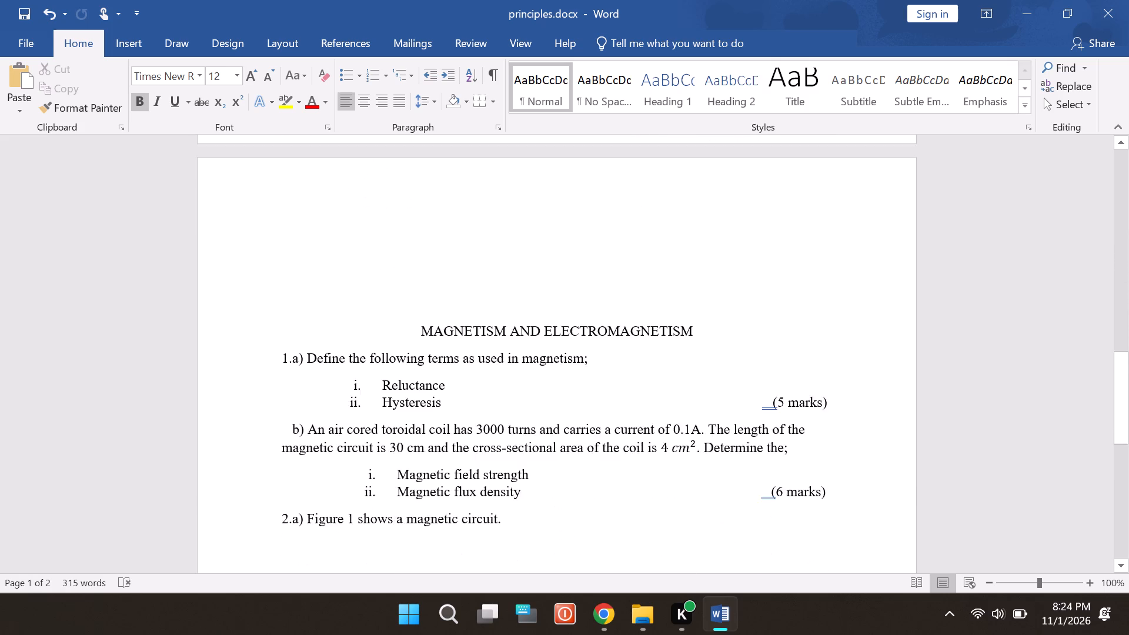
pyautogui.scroll(-1, 419, 339)
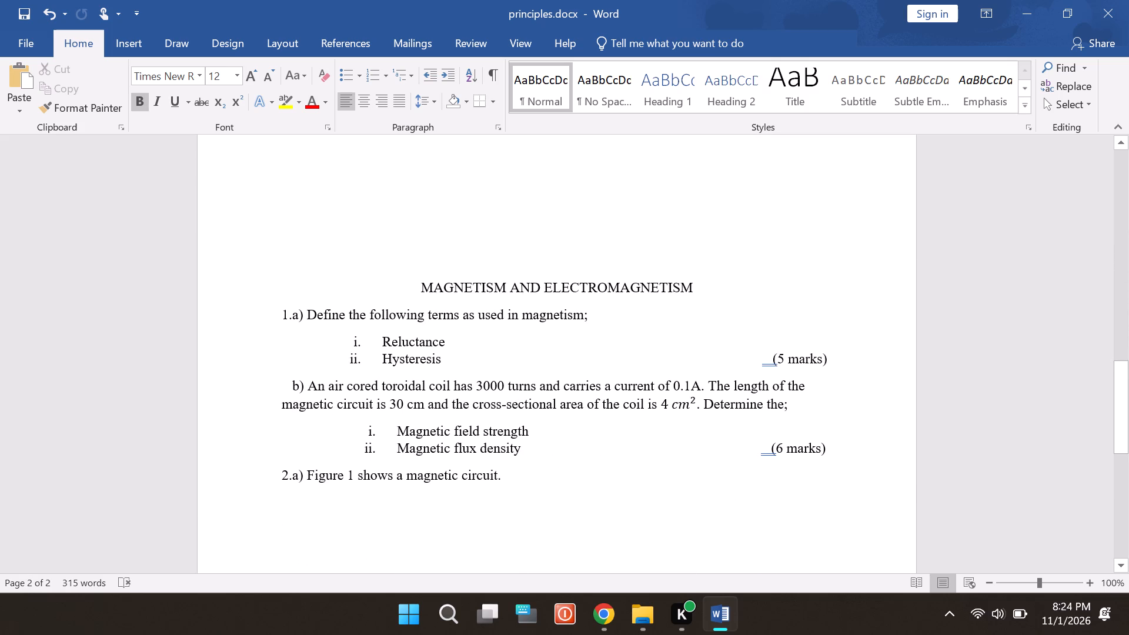
pyautogui.click(473, 245)
pyautogui.press('BackSpace')
pyautogui.press('BackSpace')
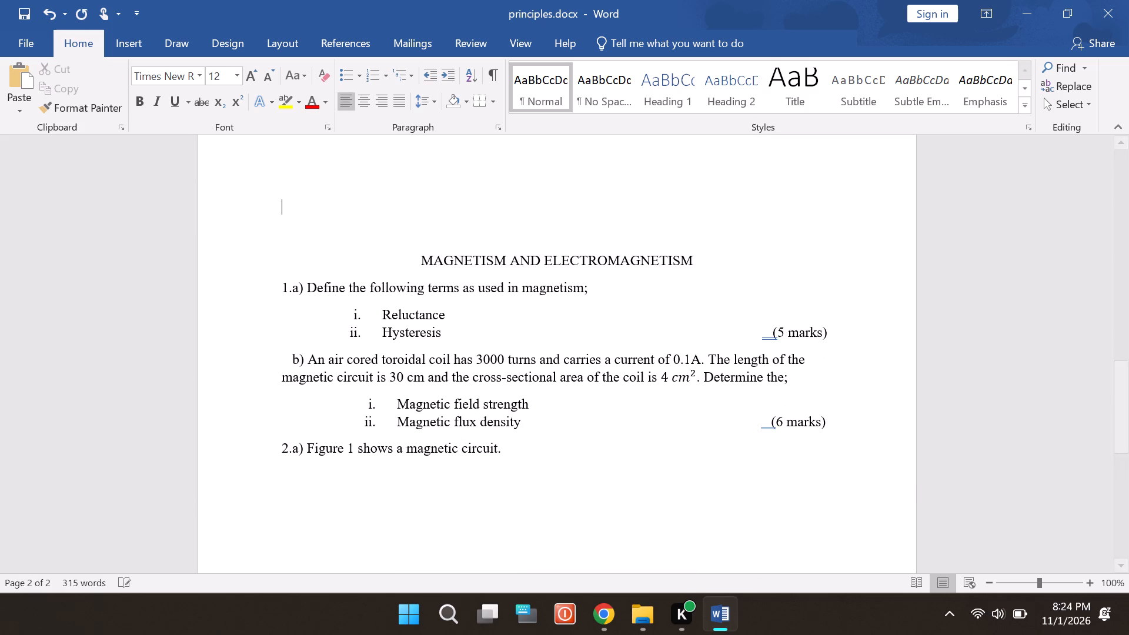
pyautogui.press('BackSpace')
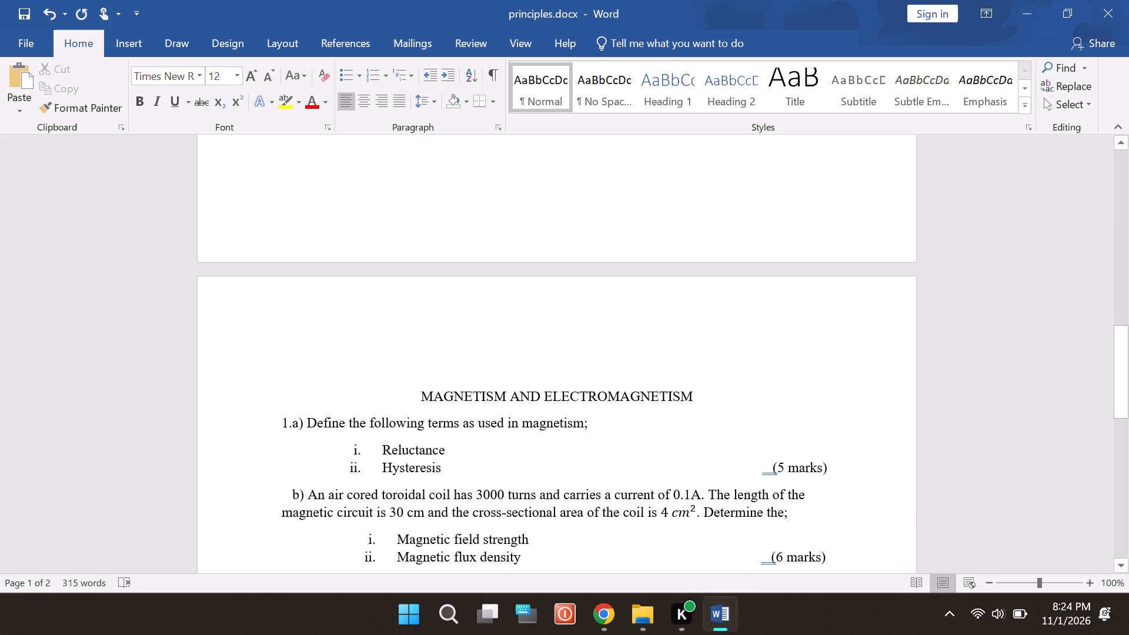
pyautogui.click(472, 375)
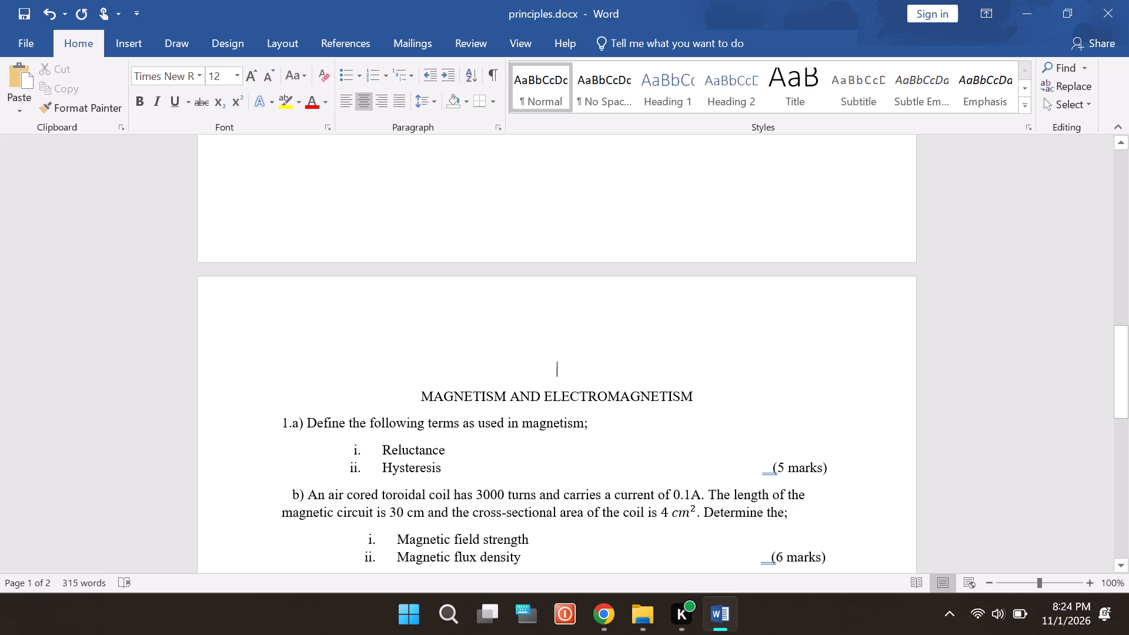
pyautogui.press('BackSpace')
pyautogui.press('BackSpace')
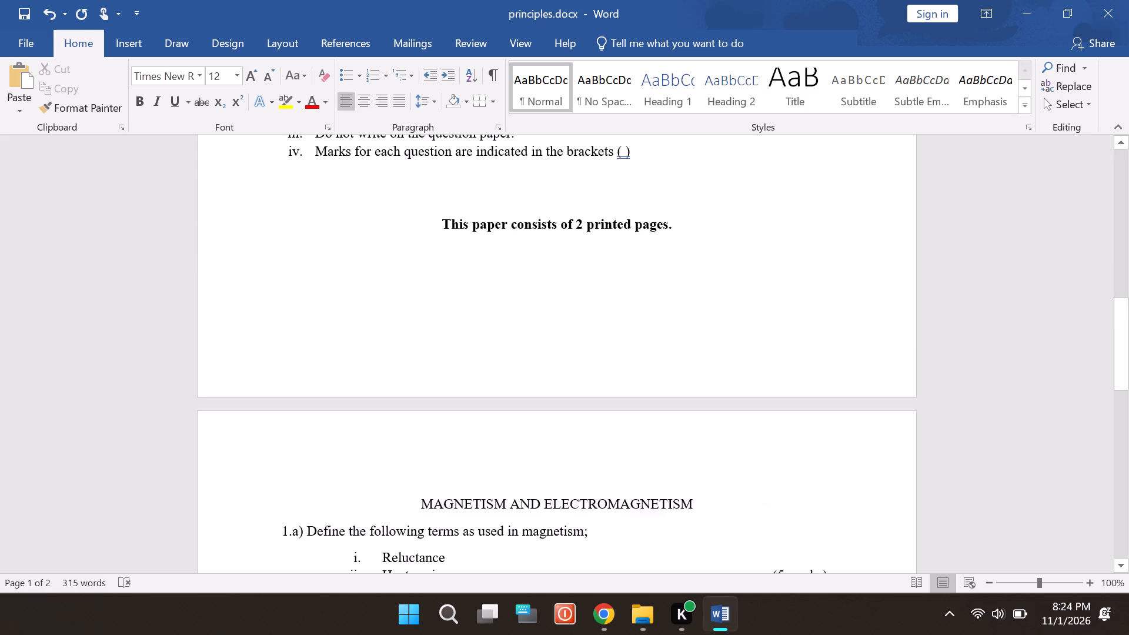
pyautogui.scroll(-1, 472, 375)
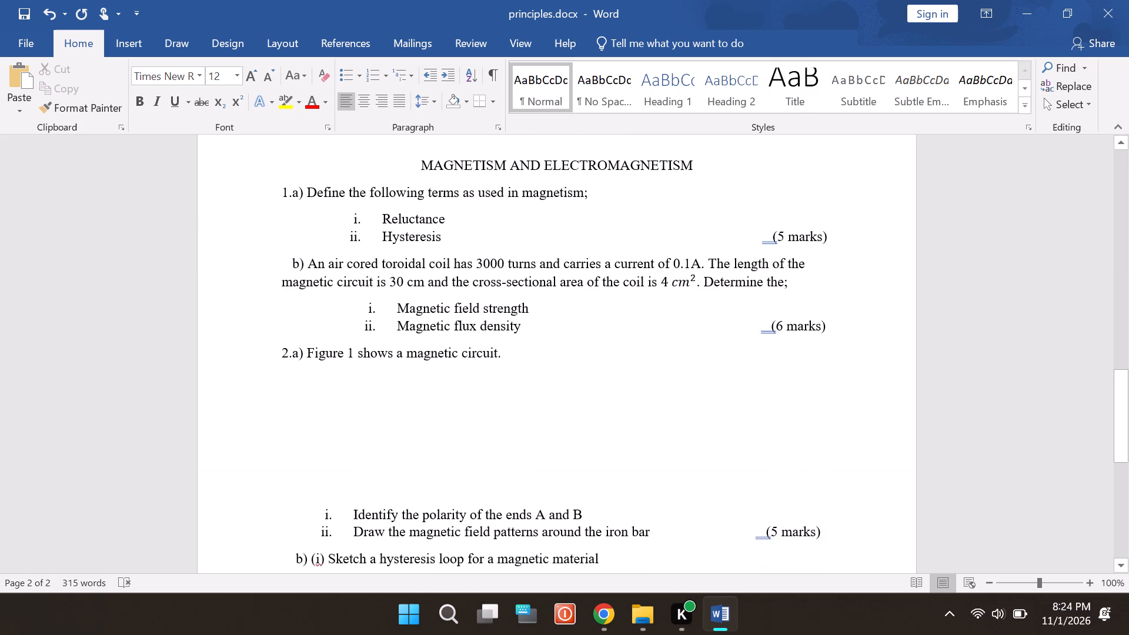
# Review questions 1 to 3 on page 2, checking the wording and the marks allocated to each part.
pyautogui.scroll(-1, 472, 375)
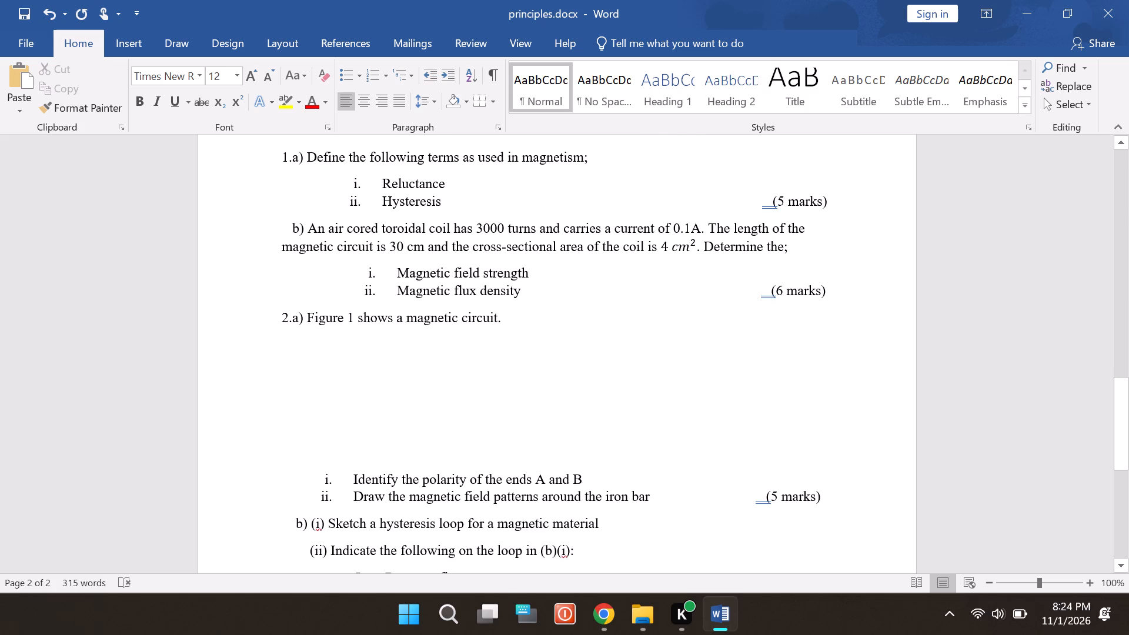
pyautogui.scroll(-2, 472, 375)
pyautogui.scroll(1, 472, 375)
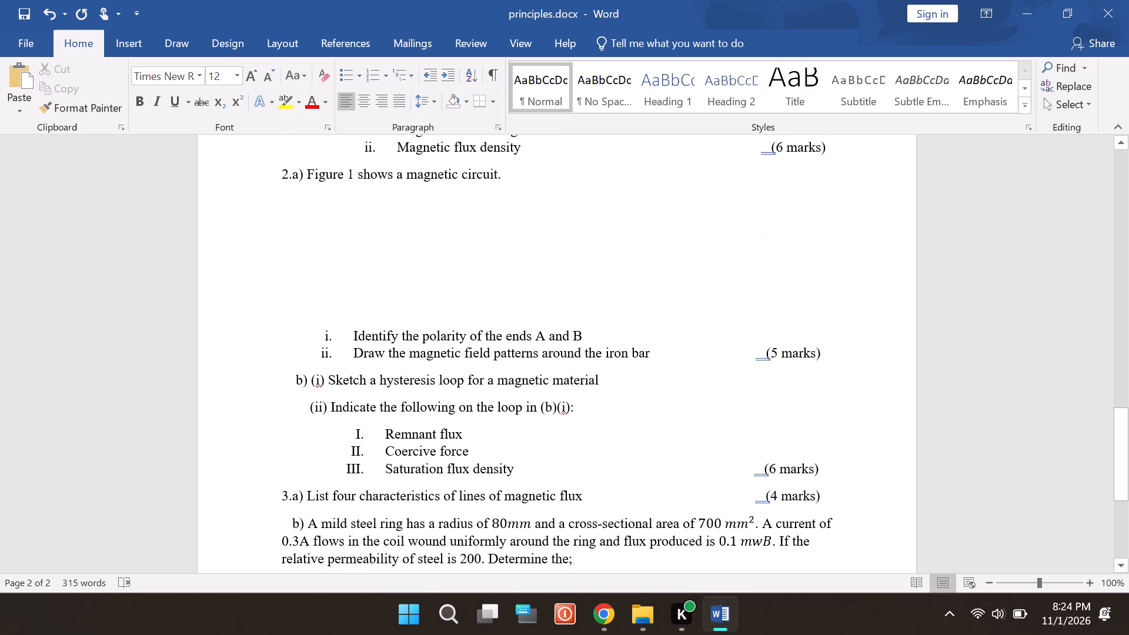
pyautogui.scroll(3, 472, 375)
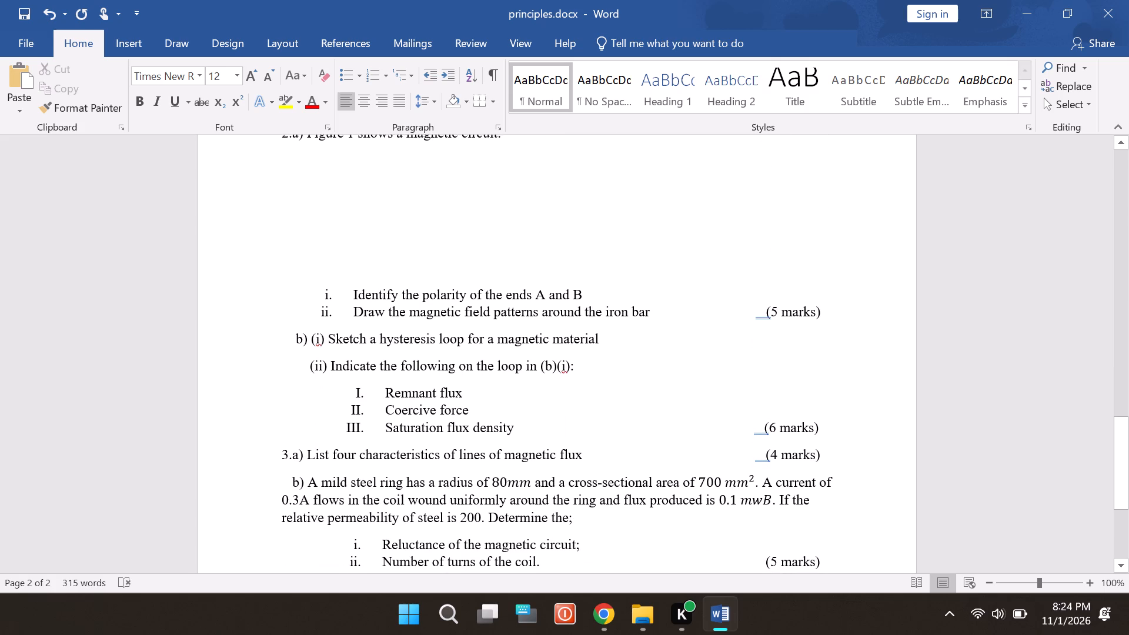
pyautogui.scroll(1, 472, 375)
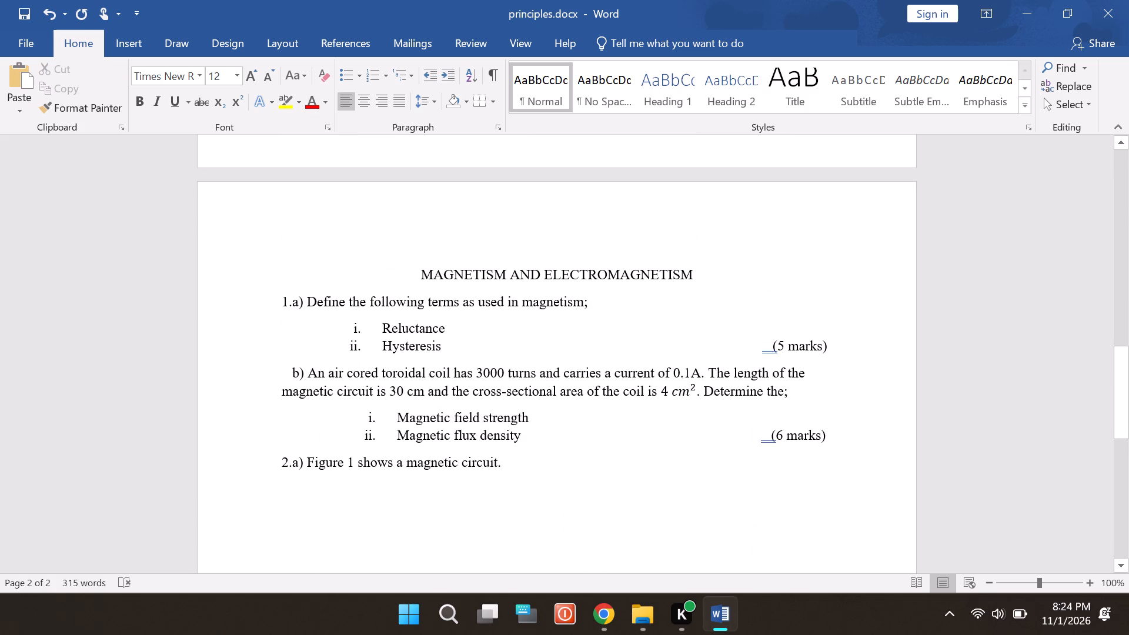
pyautogui.scroll(-2, 472, 375)
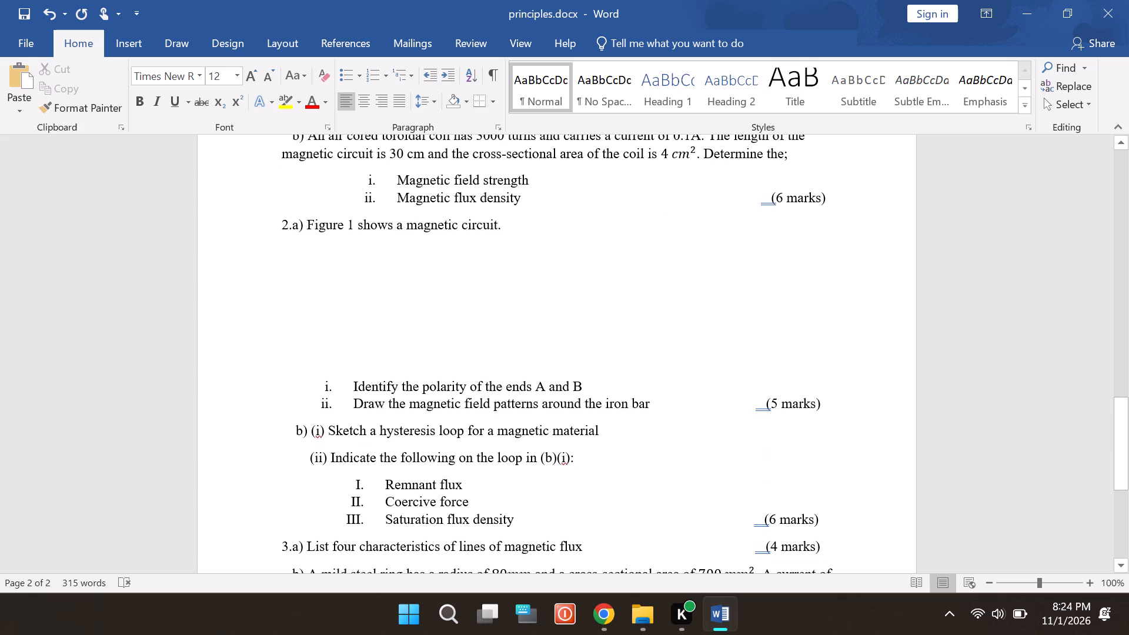
pyautogui.scroll(-3, 472, 375)
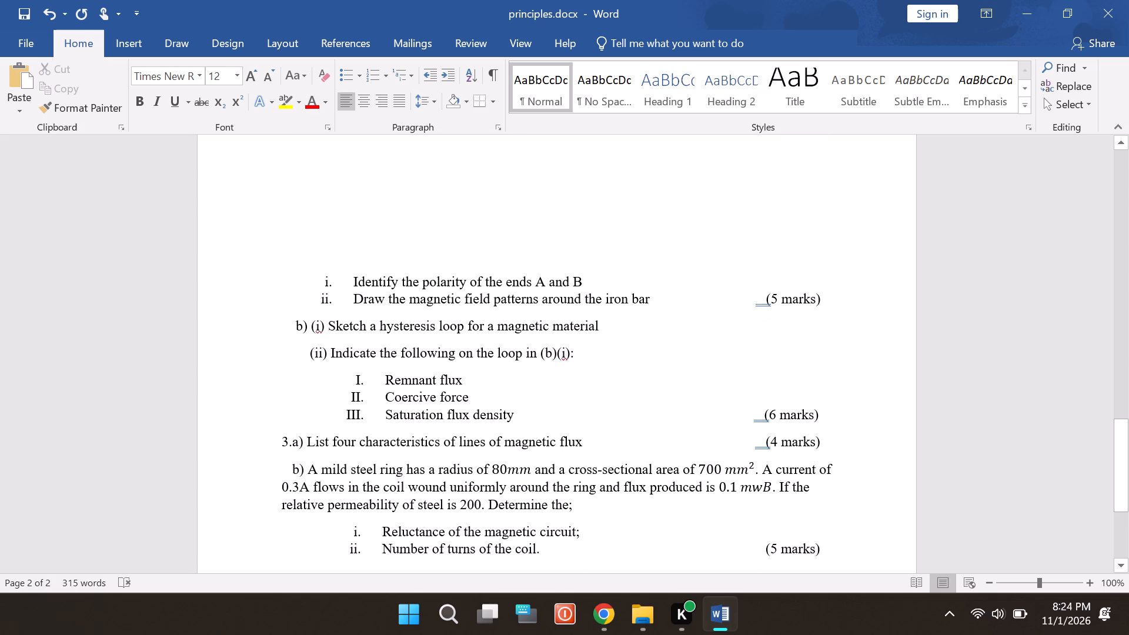
pyautogui.scroll(-2, 472, 375)
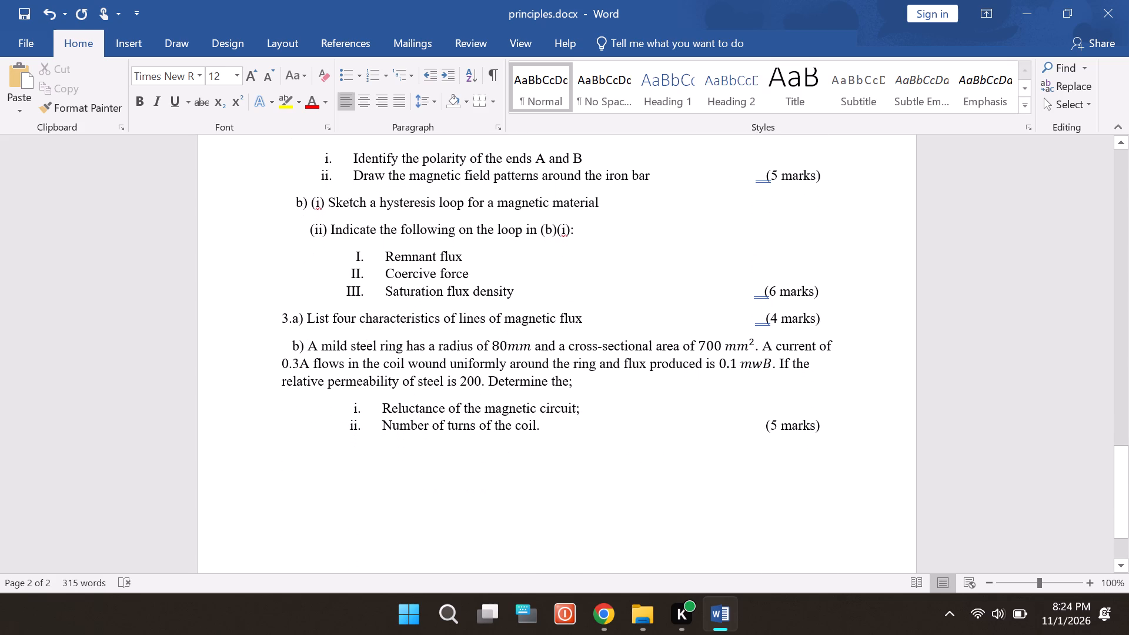
pyautogui.scroll(-1, 472, 375)
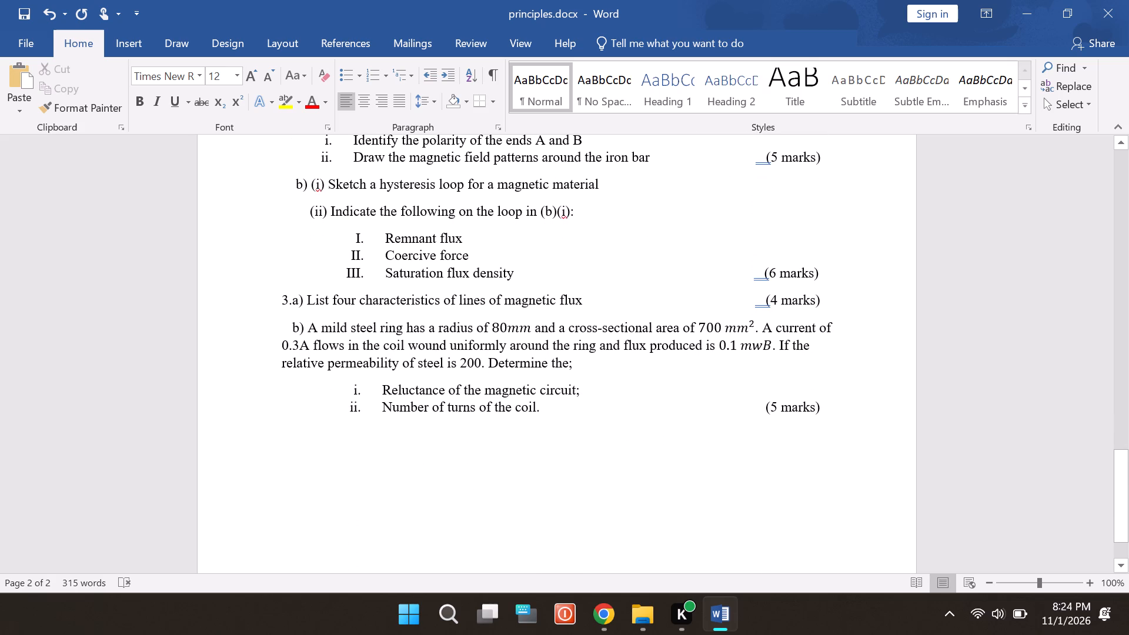
pyautogui.scroll(1, 472, 375)
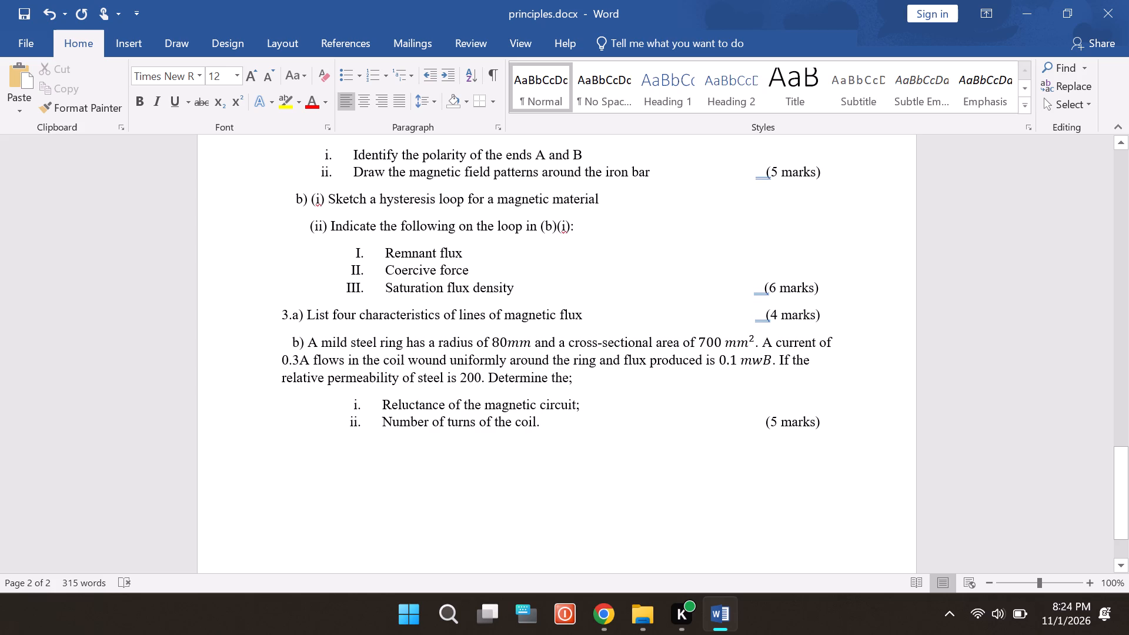
pyautogui.scroll(3, 472, 375)
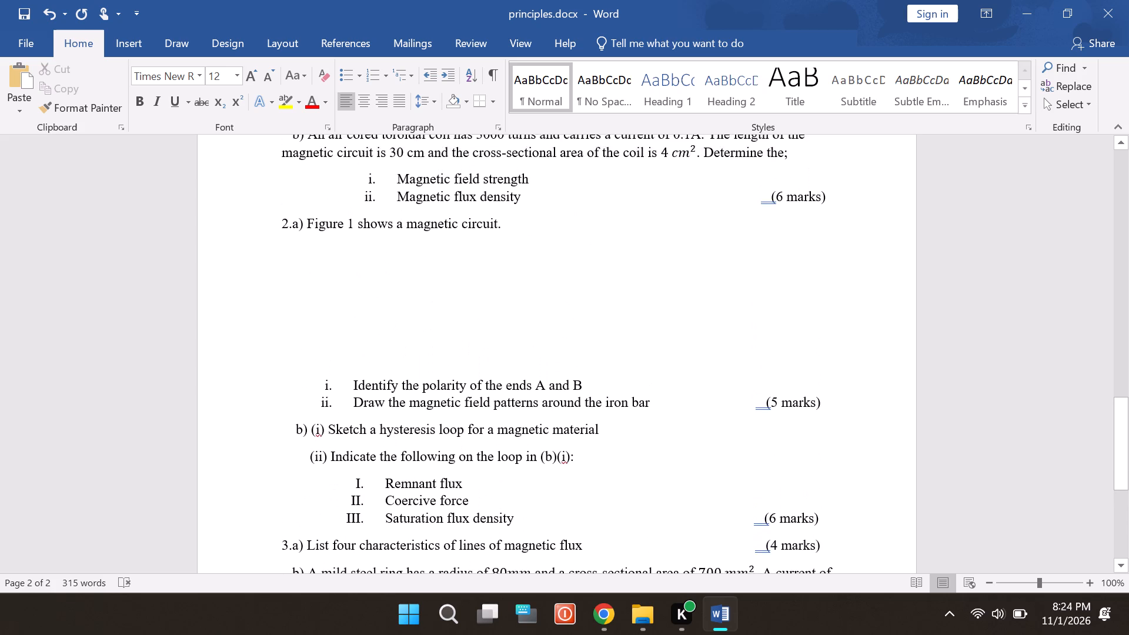
pyautogui.scroll(2, 472, 375)
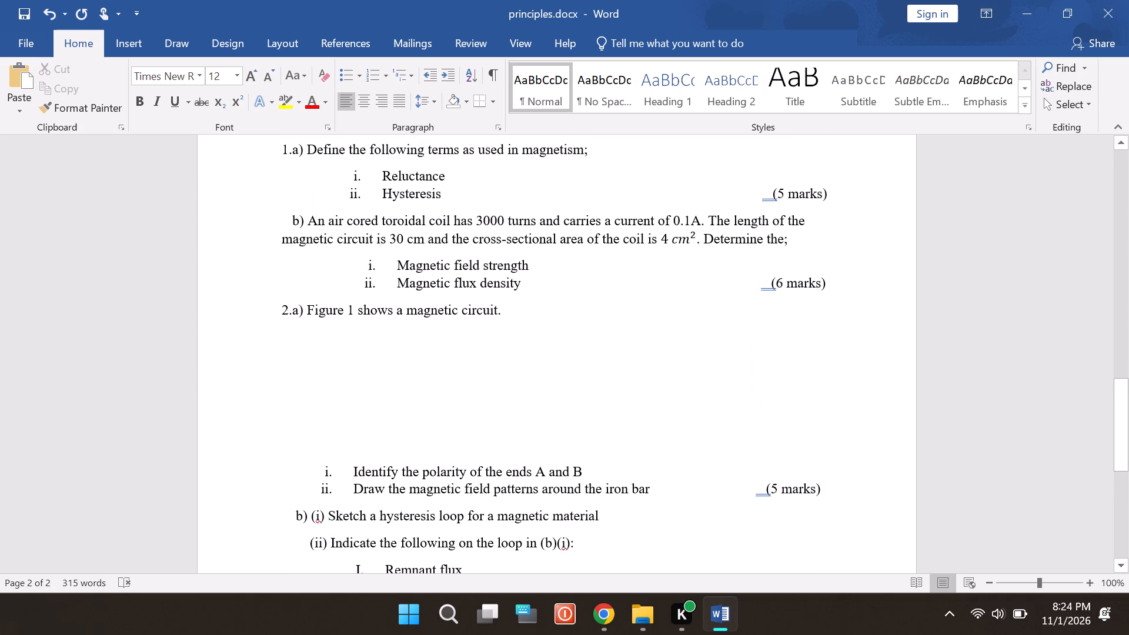
pyautogui.scroll(2, 472, 375)
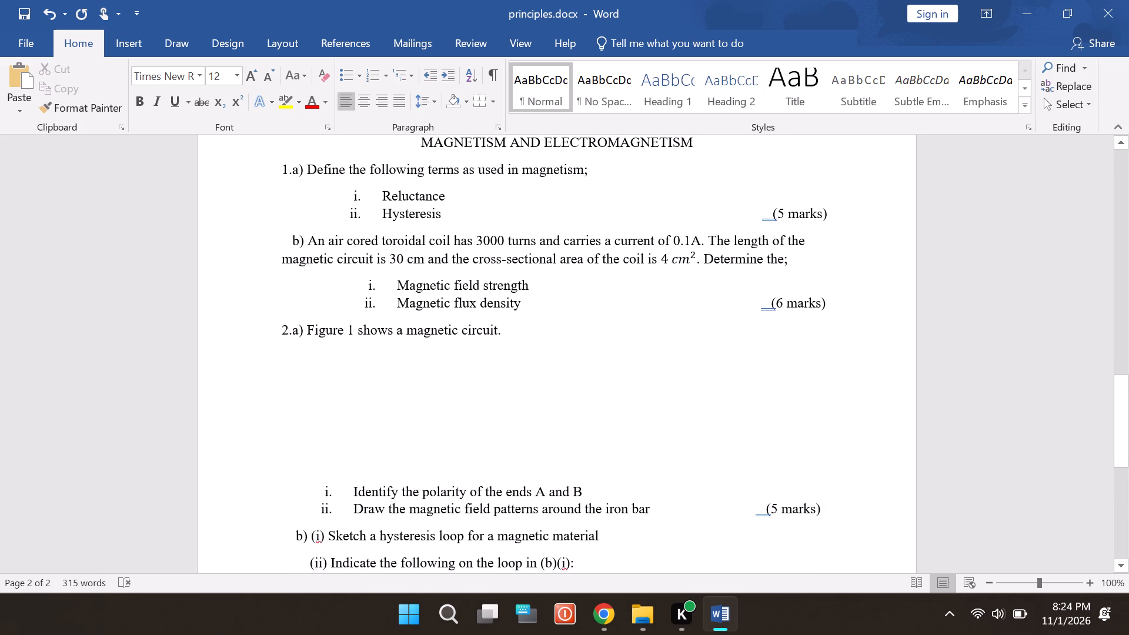
# Change the marks for question 1.a) to 4 and save principles.docx.
pyautogui.click(785, 215)
pyautogui.press('BackSpace')
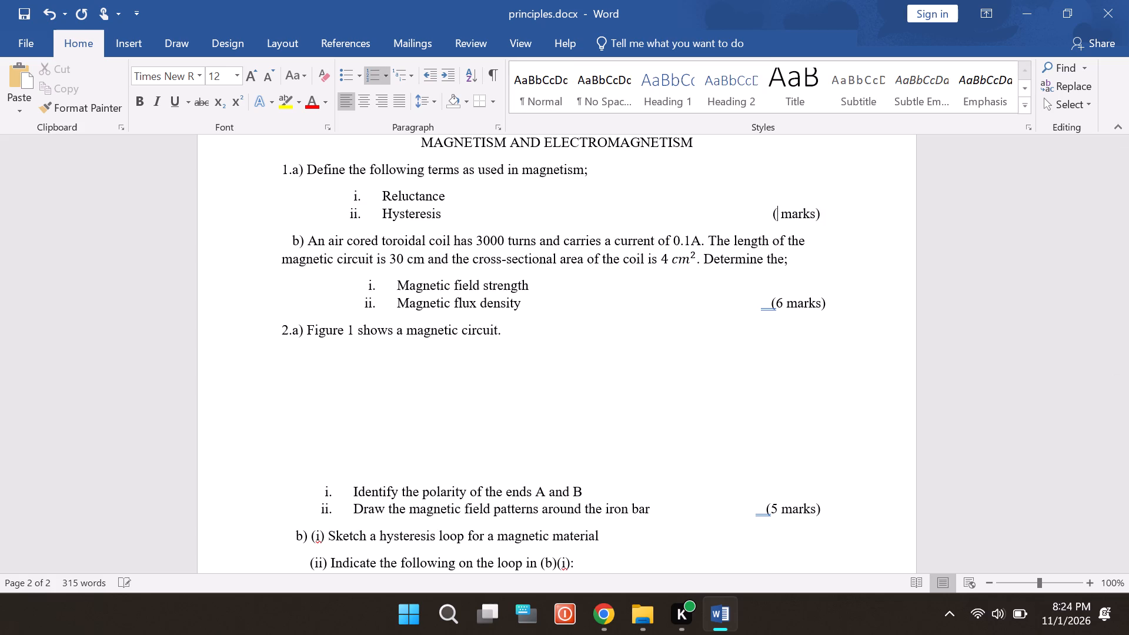
pyautogui.press('4')
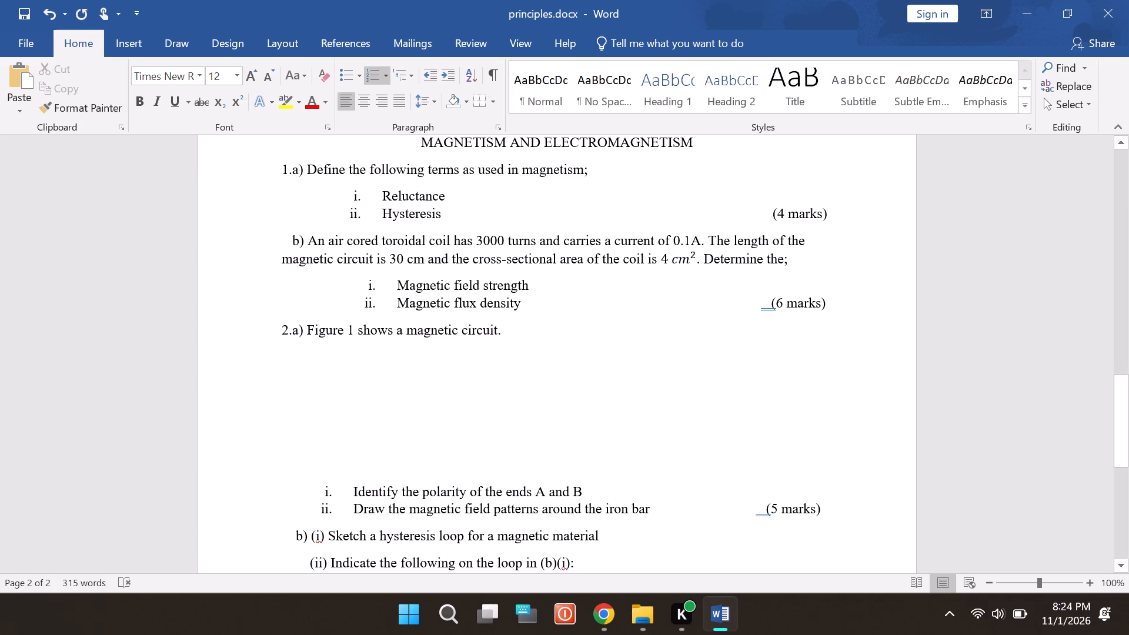
pyautogui.scroll(-1, 776, 329)
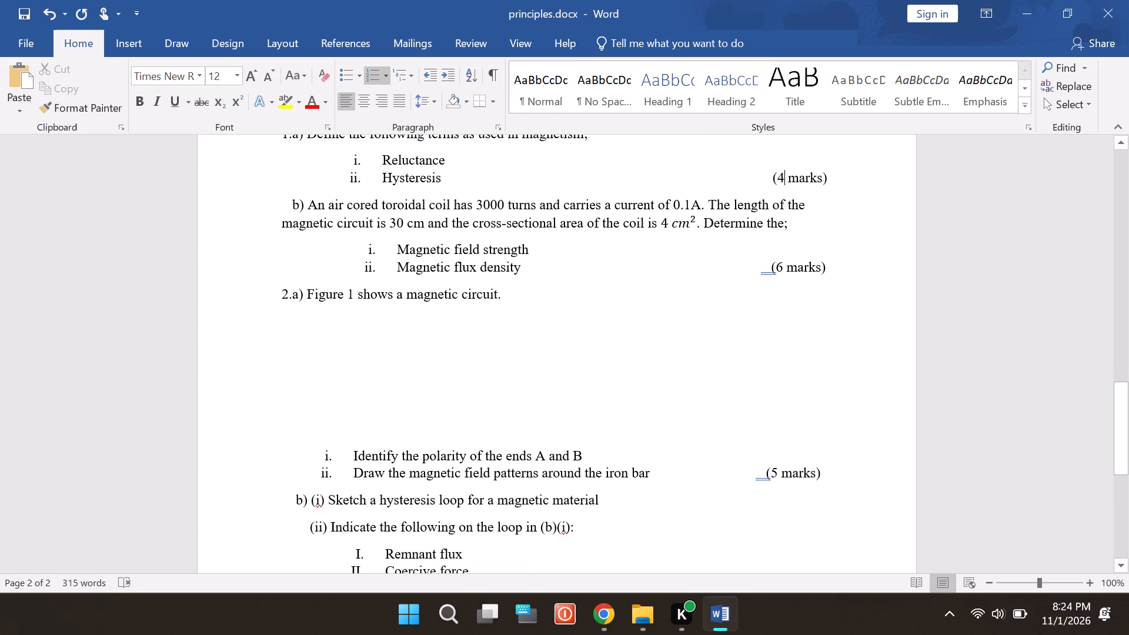
pyautogui.hotkey('ctrl', 's')
# Switch to Chrome, close the search tab about an app that pays for screen recording, and open web.whatsapp.com in a new tab.
pyautogui.click(610, 613)
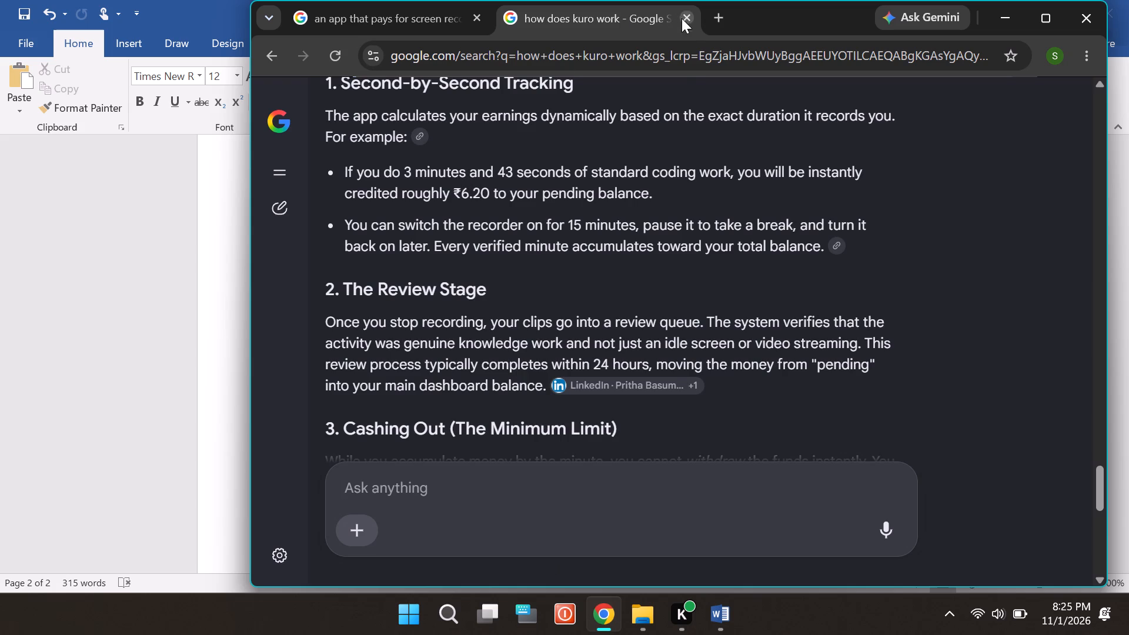
pyautogui.click(474, 18)
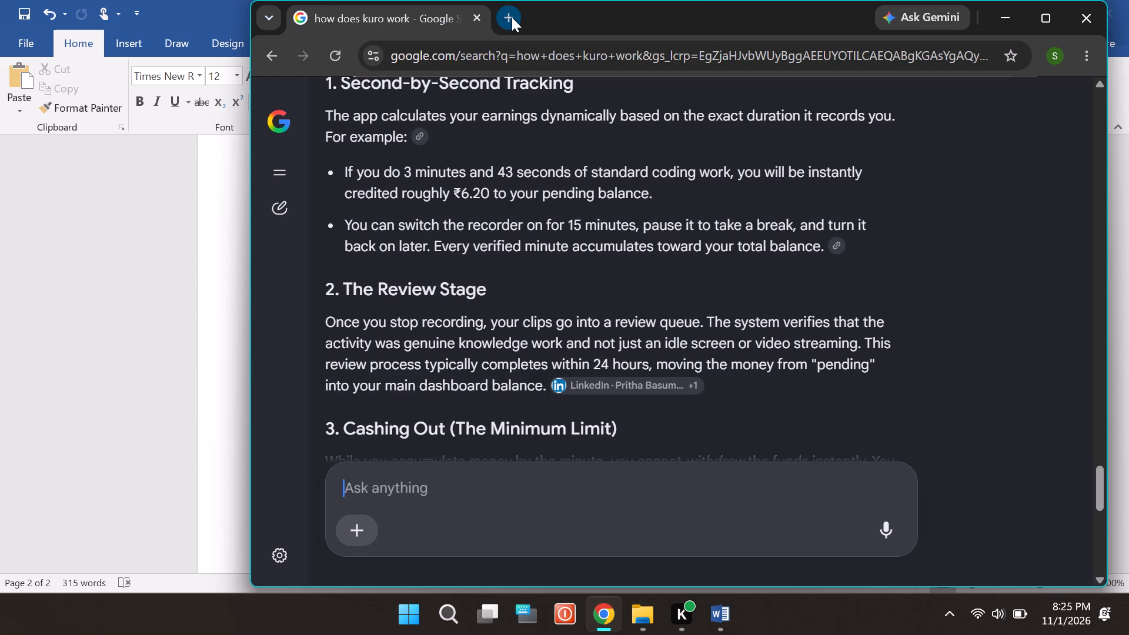
pyautogui.click(512, 17)
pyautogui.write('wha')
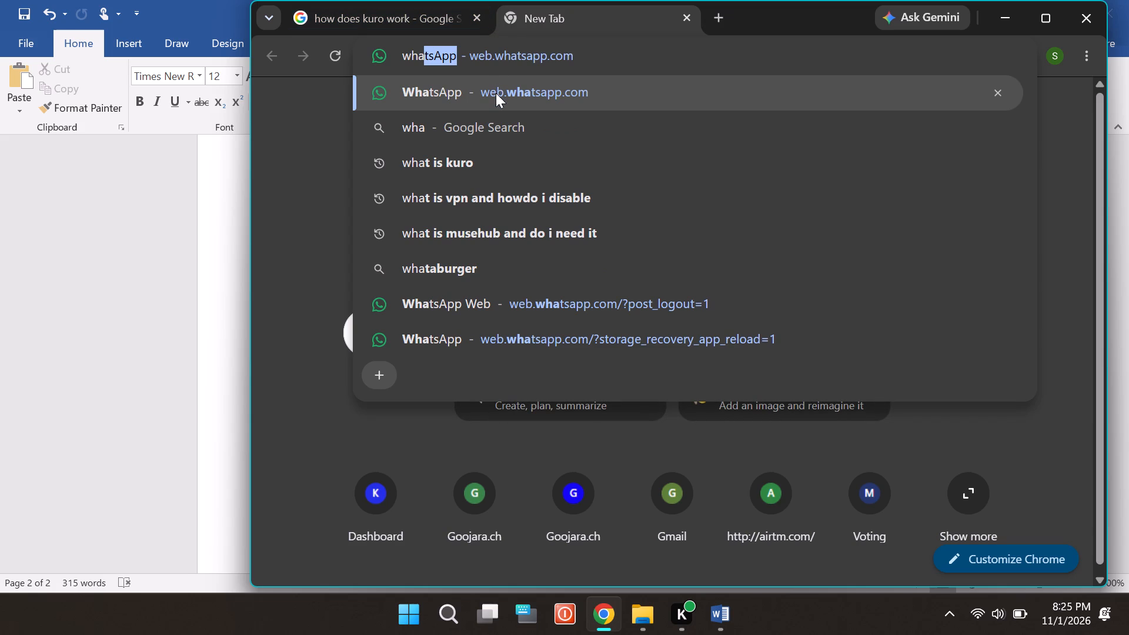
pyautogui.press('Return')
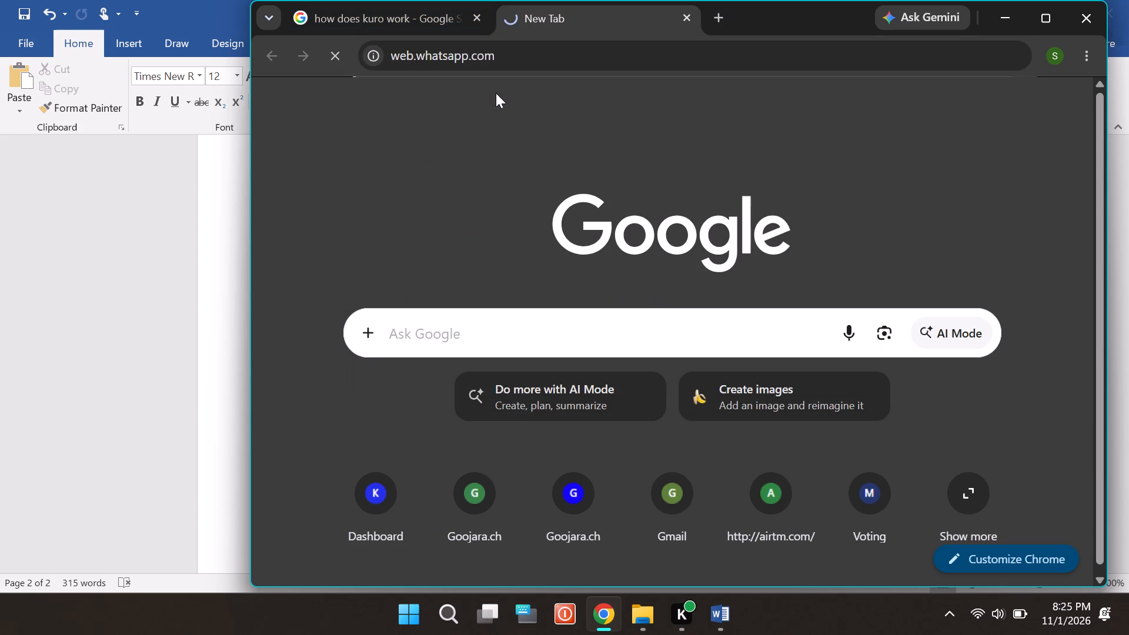